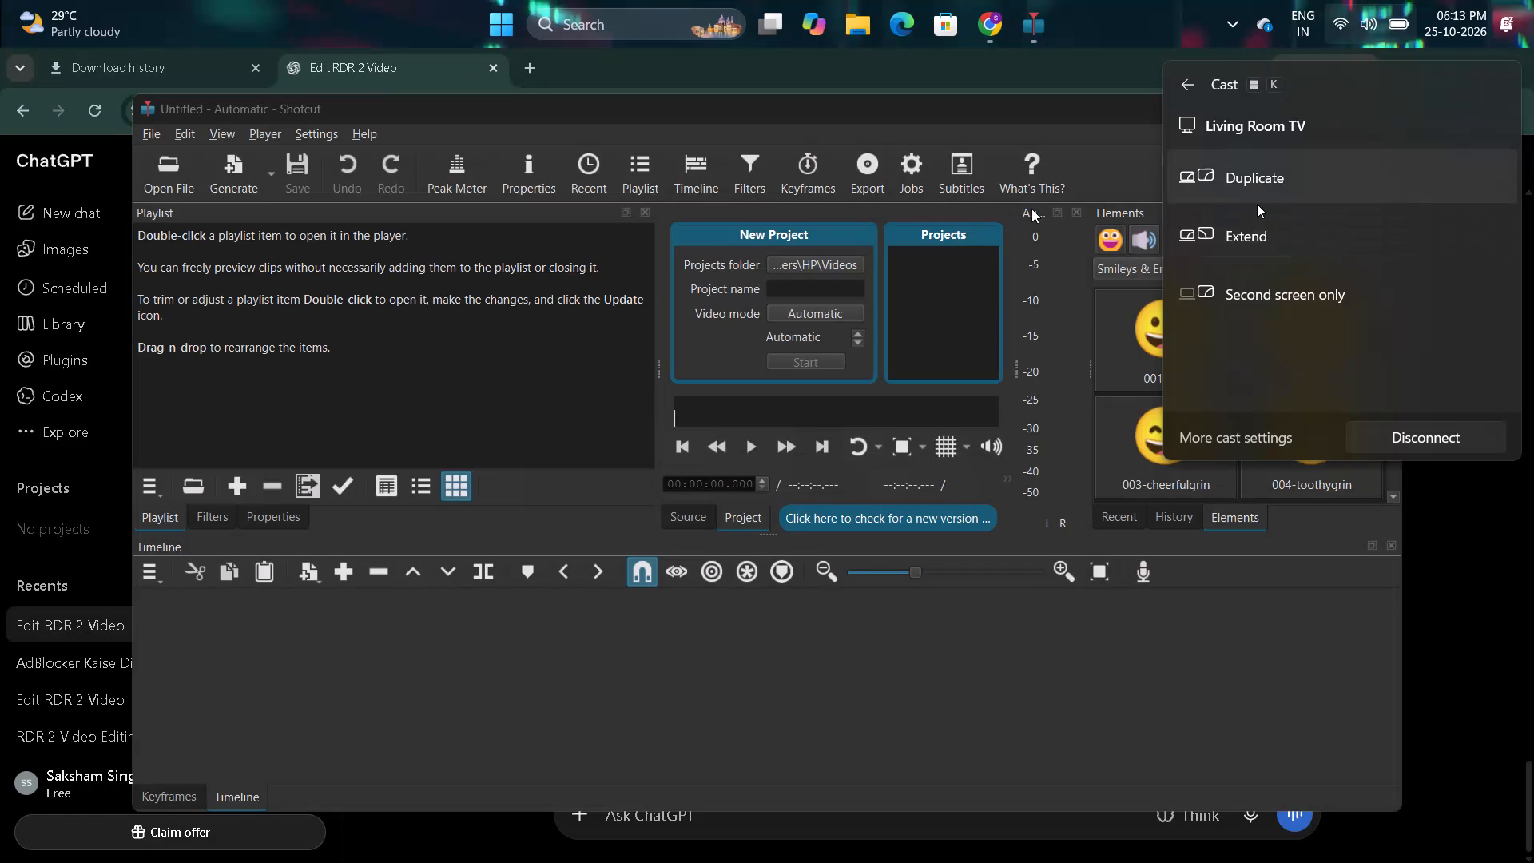
Set the Living Room TV cast to Duplicate mode.
{"action": "left_click", "coordinate": [1258, 189]}
Switch to Chrome, close the Download history tab, and open the Spotify web player in a new tab.
{"action": "left_click", "coordinate": [998, 22]}
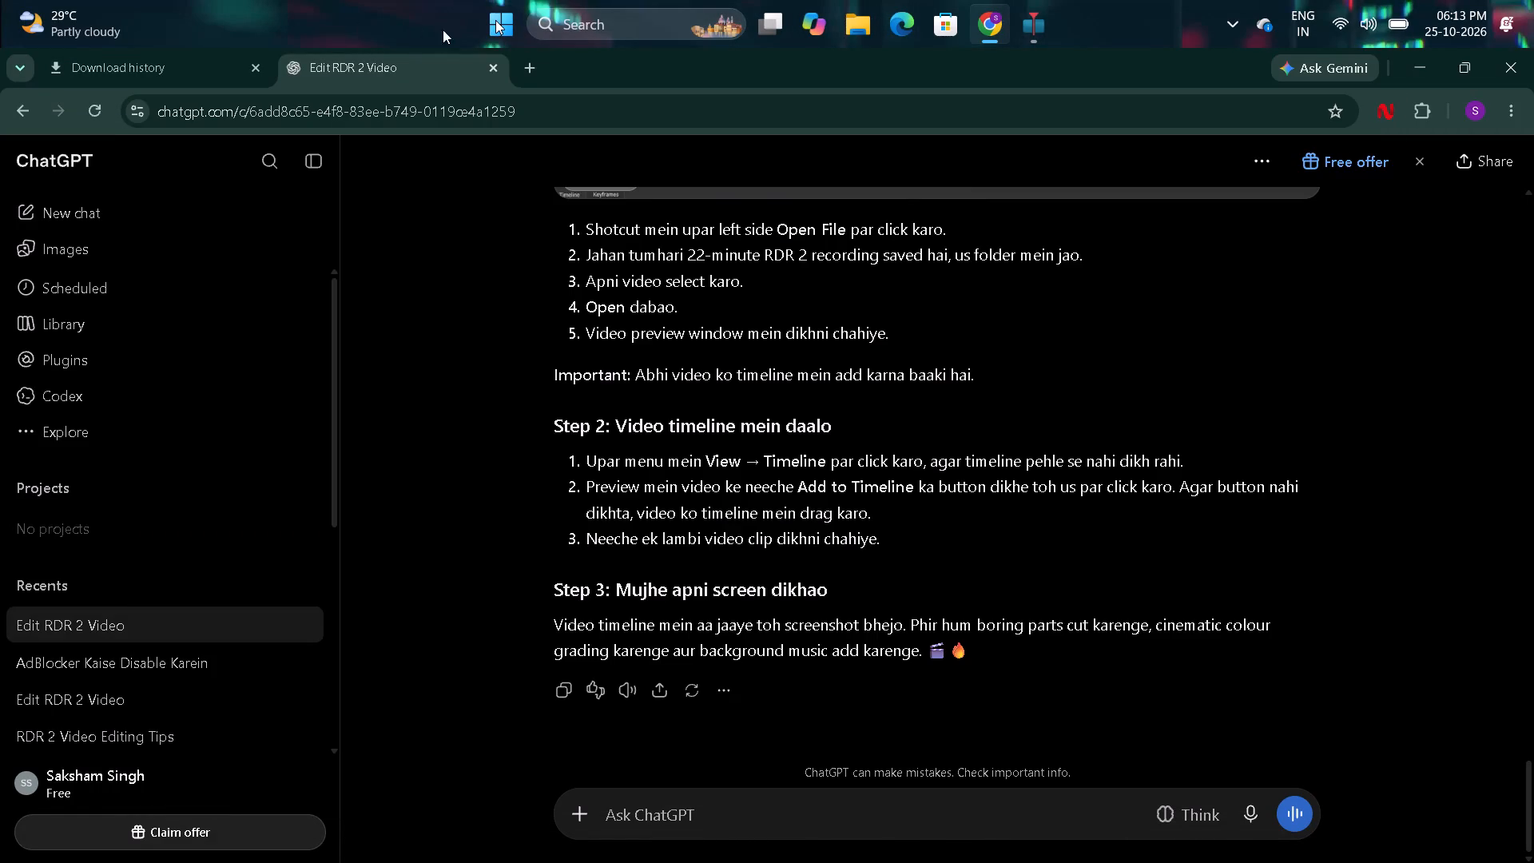
{"action": "left_click", "coordinate": [538, 69]}
{"action": "left_click", "coordinate": [249, 67]}
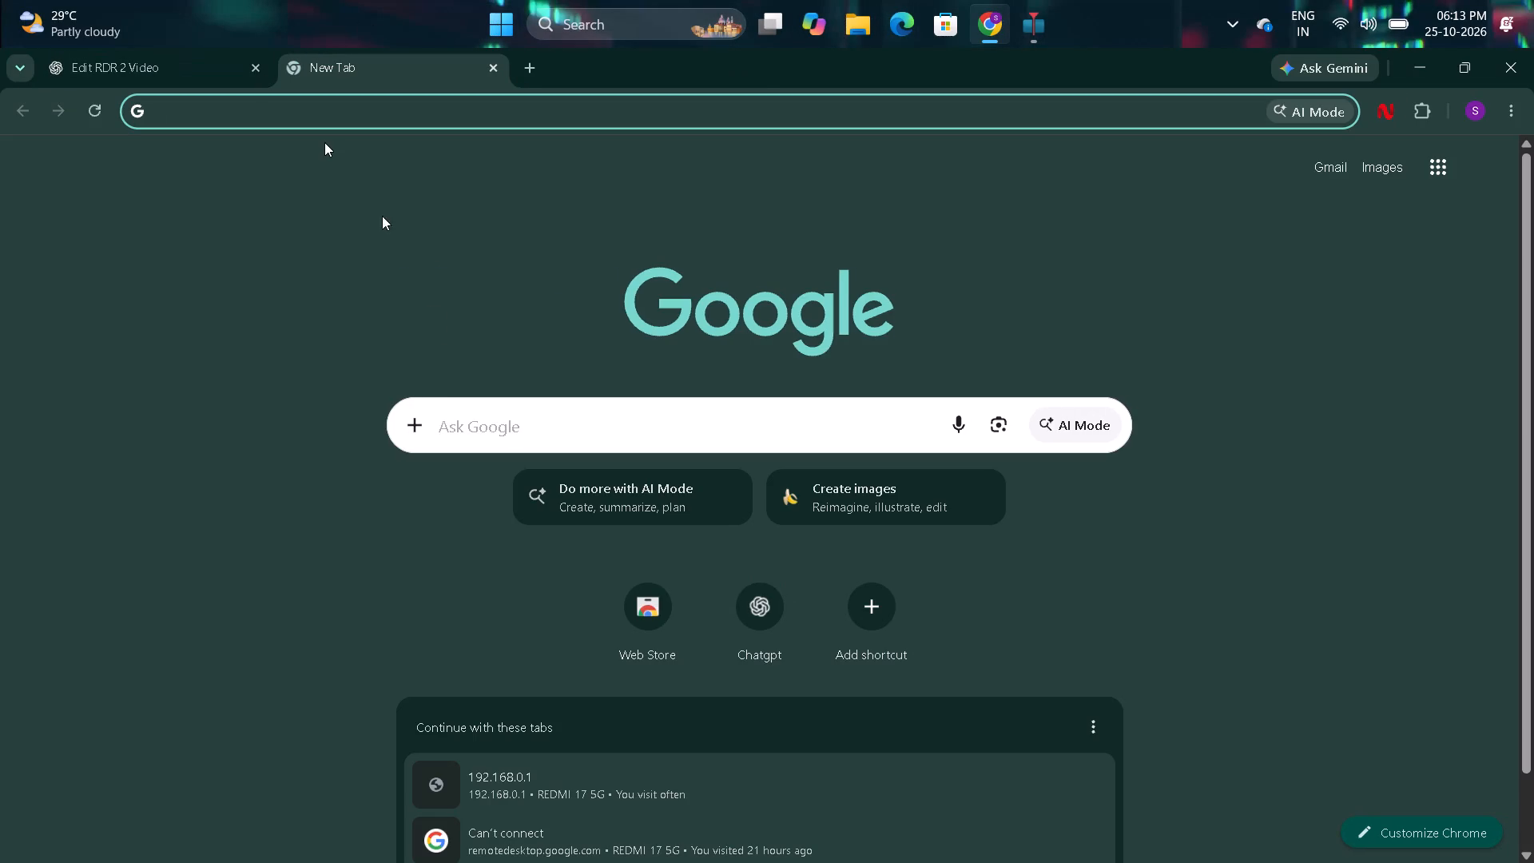
{"action": "left_click", "coordinate": [448, 408]}
{"action": "left_click", "coordinate": [479, 527]}
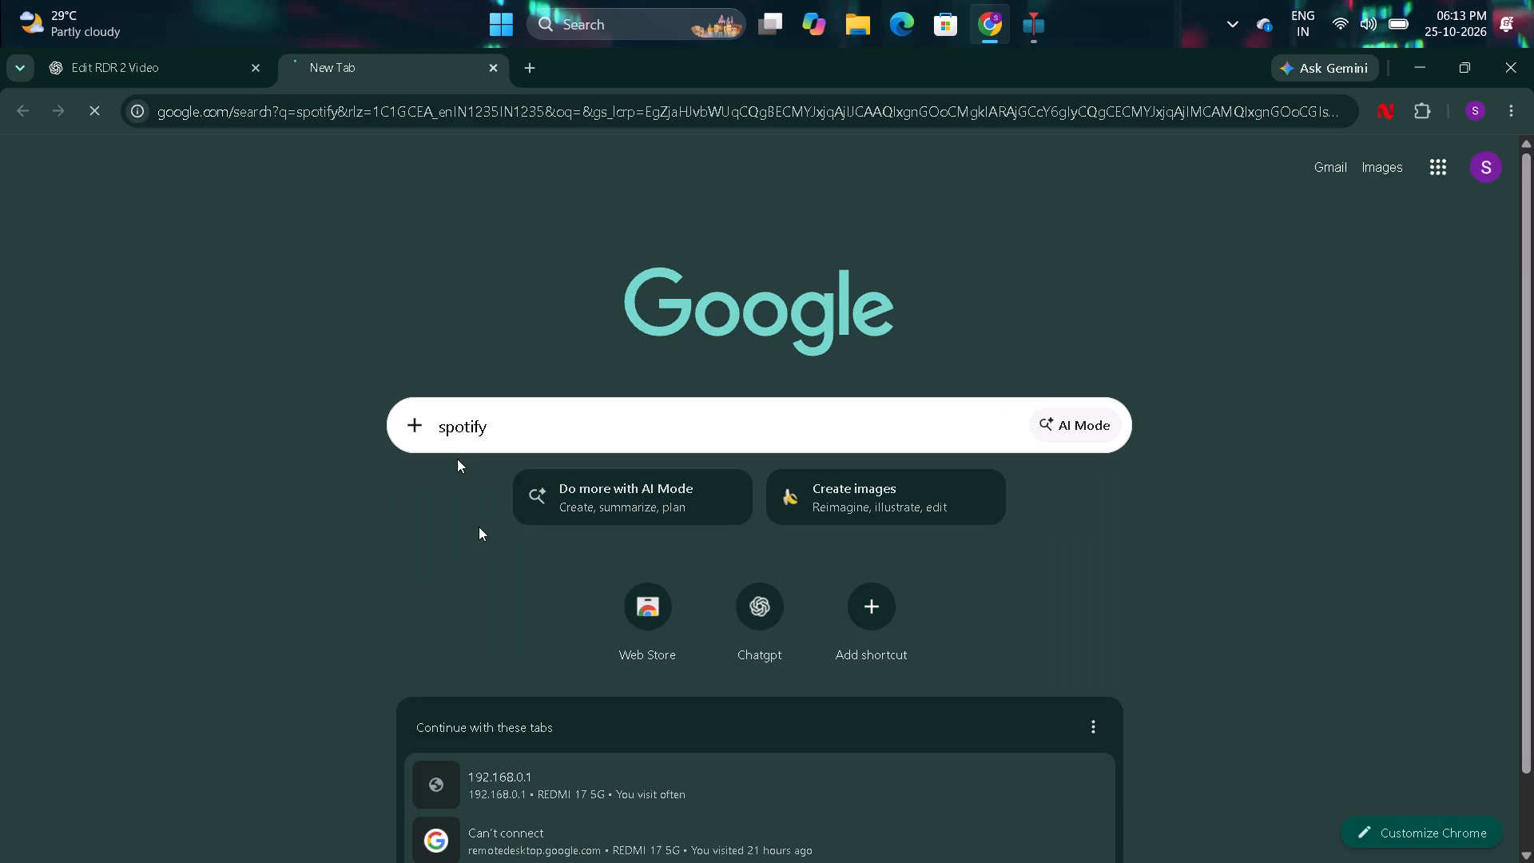
{"action": "left_click", "coordinate": [467, 360]}
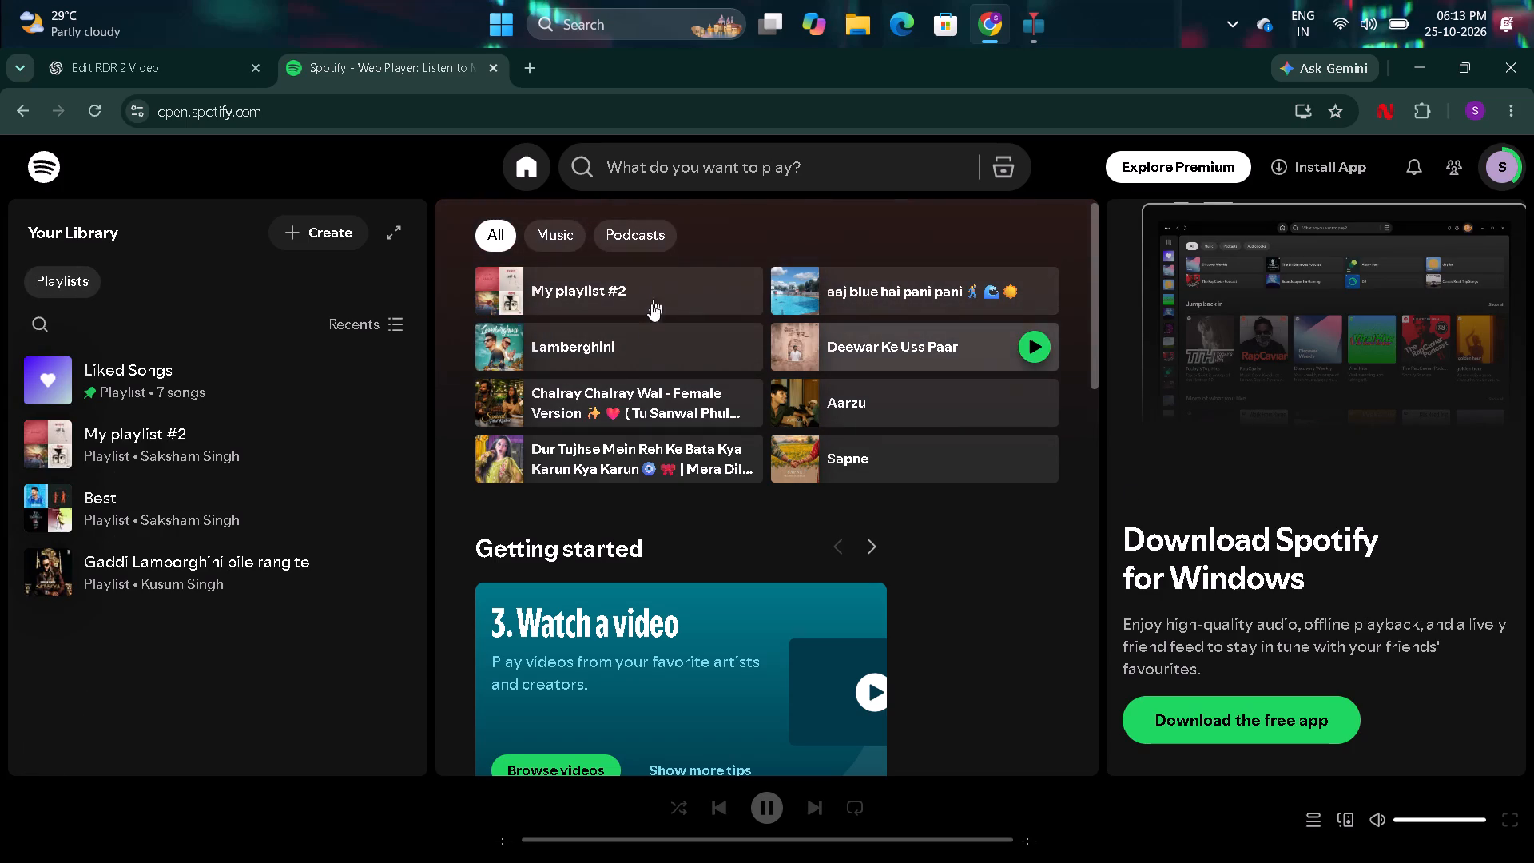
Open My playlist #2 and play the song Saibo from its beginning.
{"action": "left_click", "coordinate": [172, 432]}
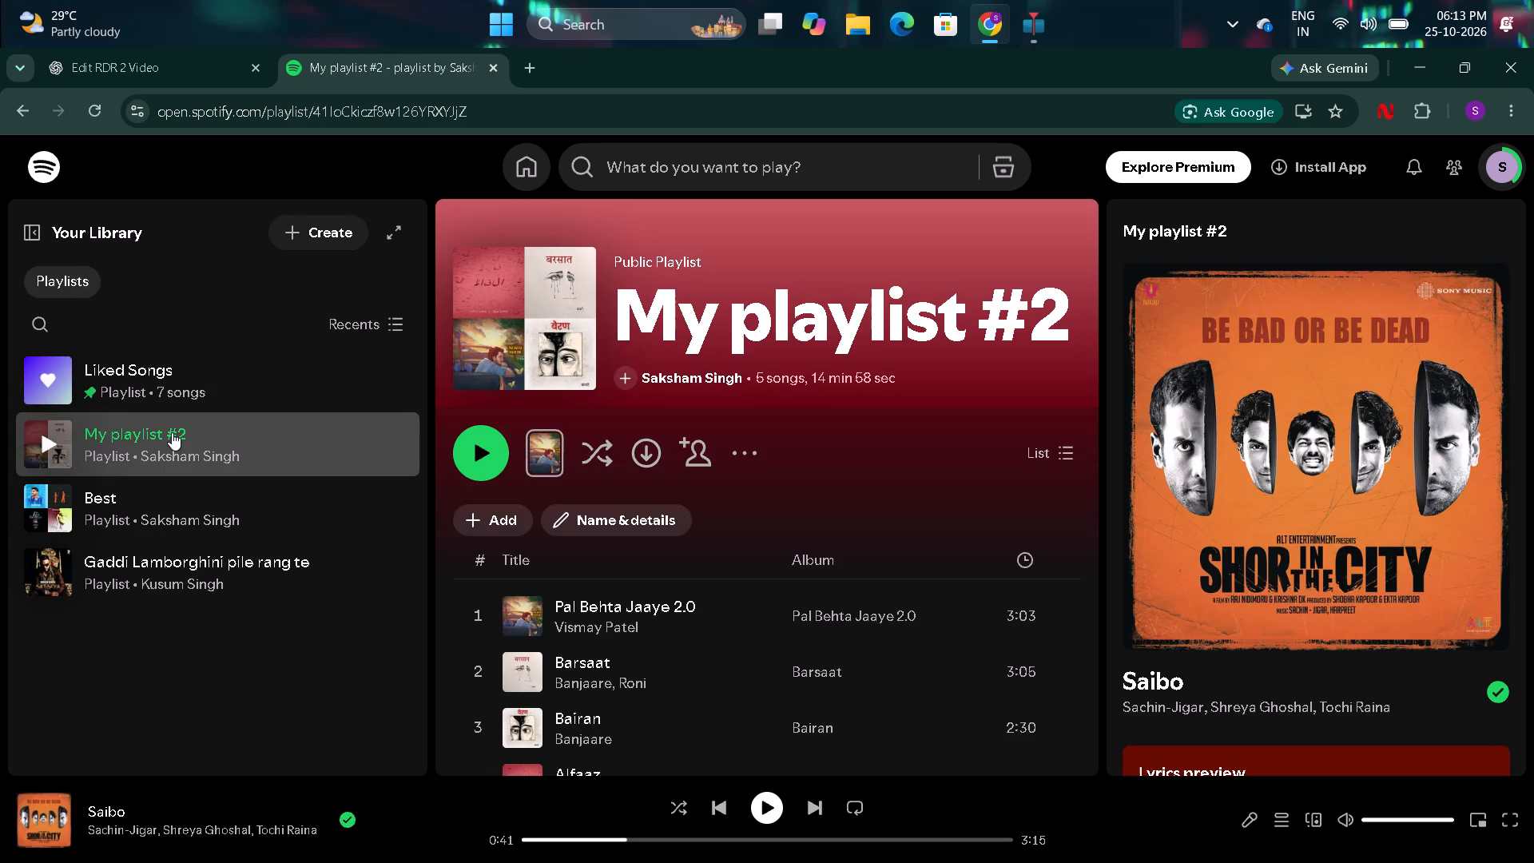
{"action": "scroll", "coordinate": [709, 543], "scroll_direction": "down", "scroll_amount": 9}
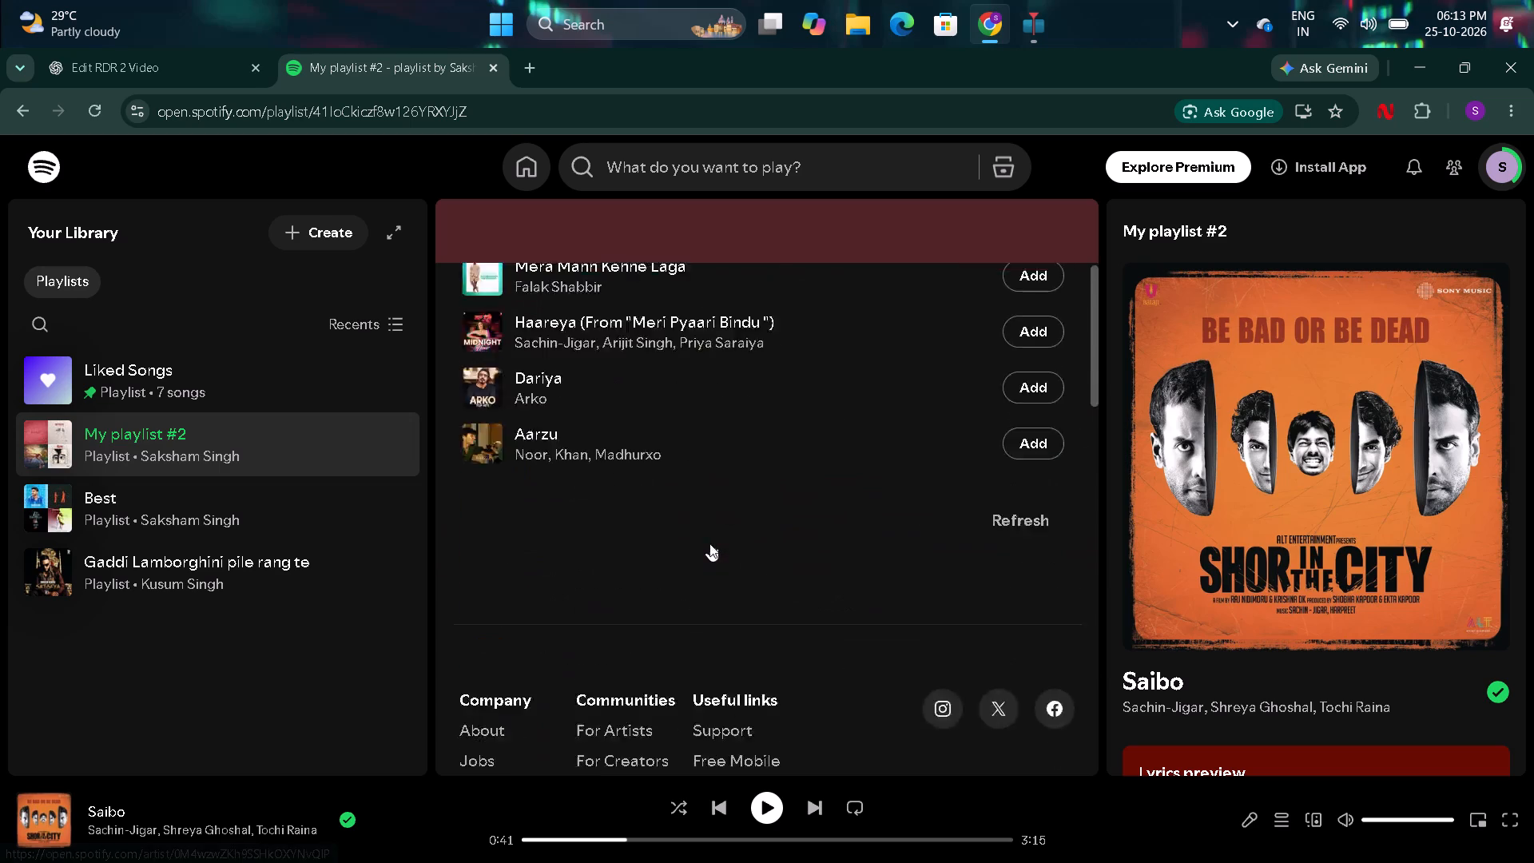
{"action": "scroll", "coordinate": [709, 543], "scroll_direction": "up", "scroll_amount": 6}
{"action": "scroll", "coordinate": [580, 496], "scroll_direction": "up", "scroll_amount": 2}
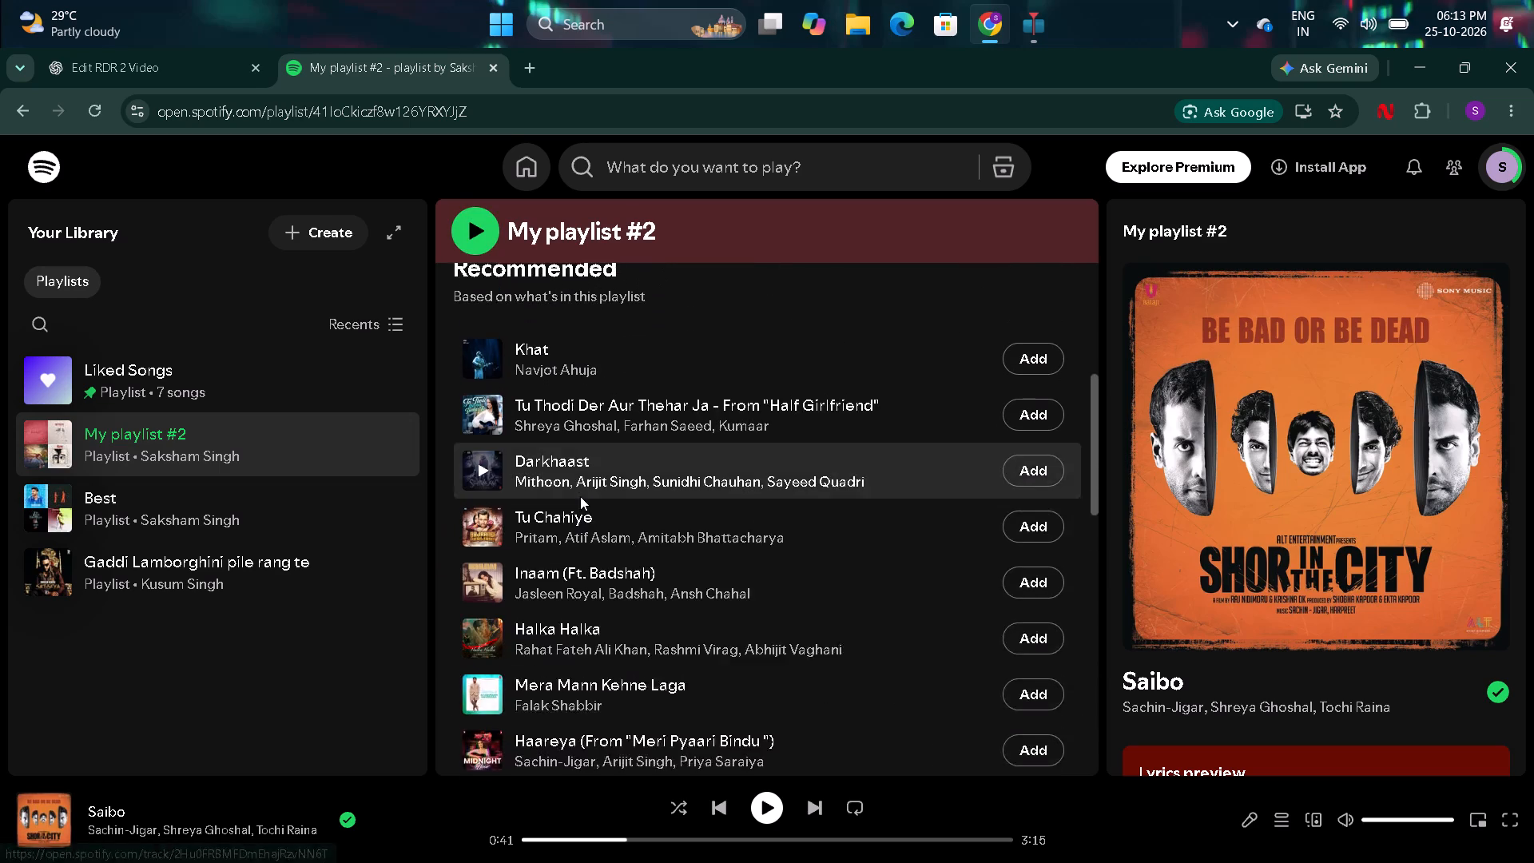
{"action": "scroll", "coordinate": [580, 496], "scroll_direction": "up", "scroll_amount": 6}
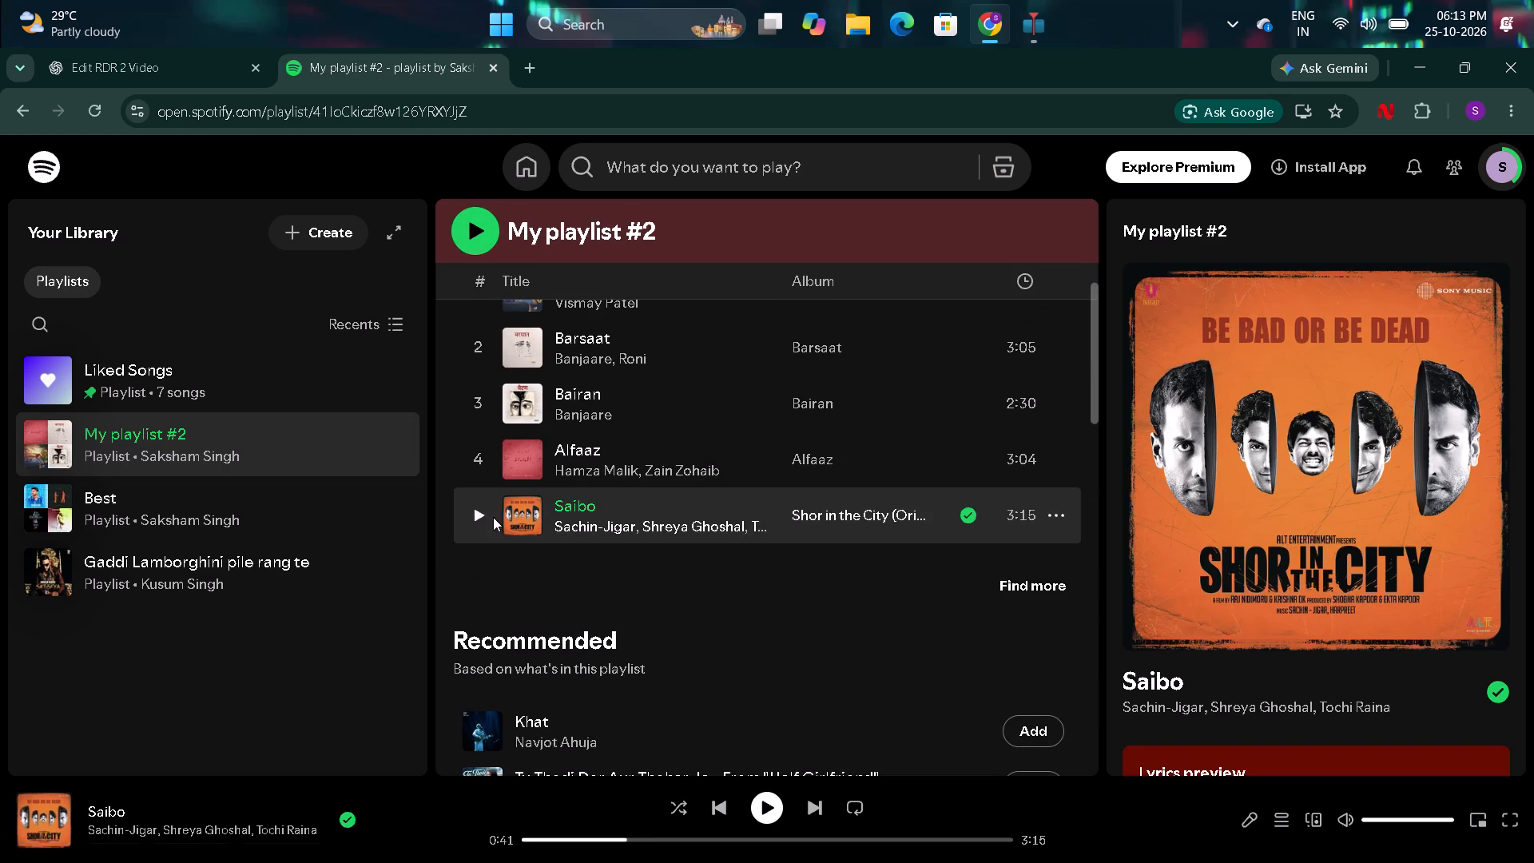
{"action": "left_click", "coordinate": [479, 515]}
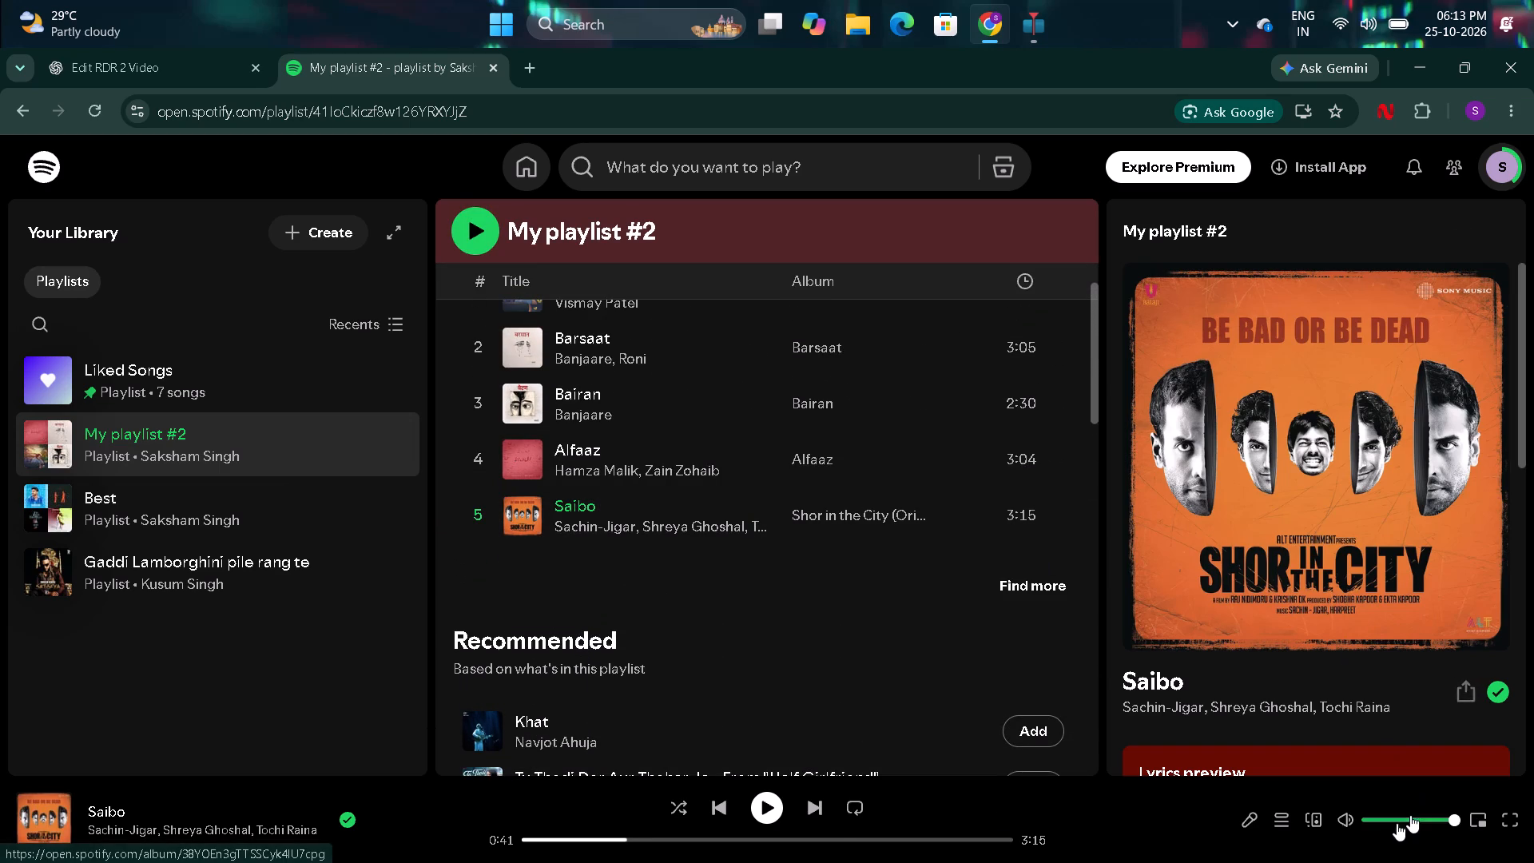
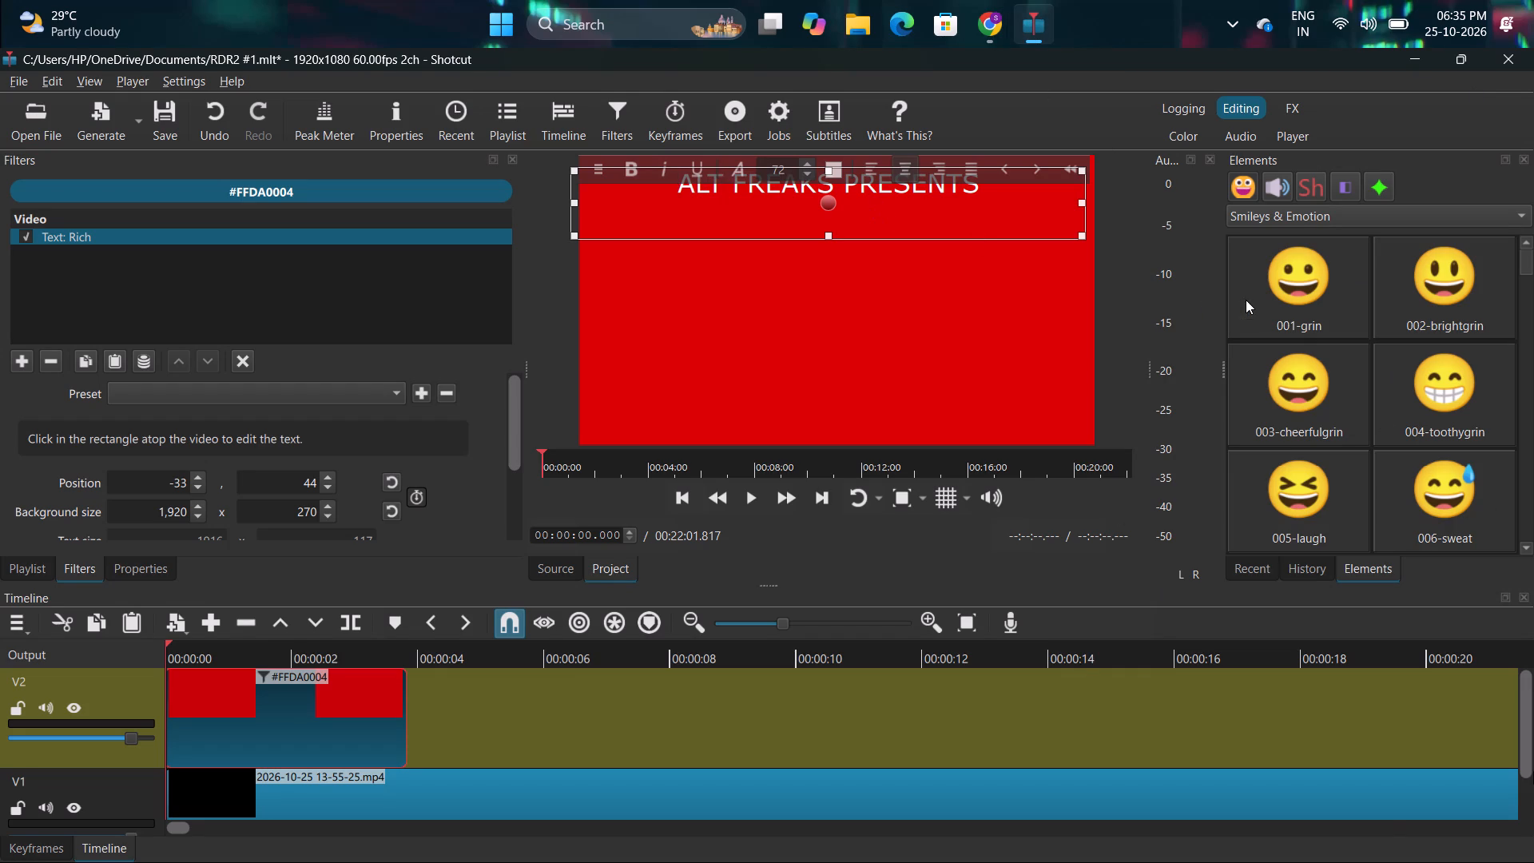
{"action": "left_click", "coordinate": [927, 304]}
{"action": "left_click", "coordinate": [202, 107]}
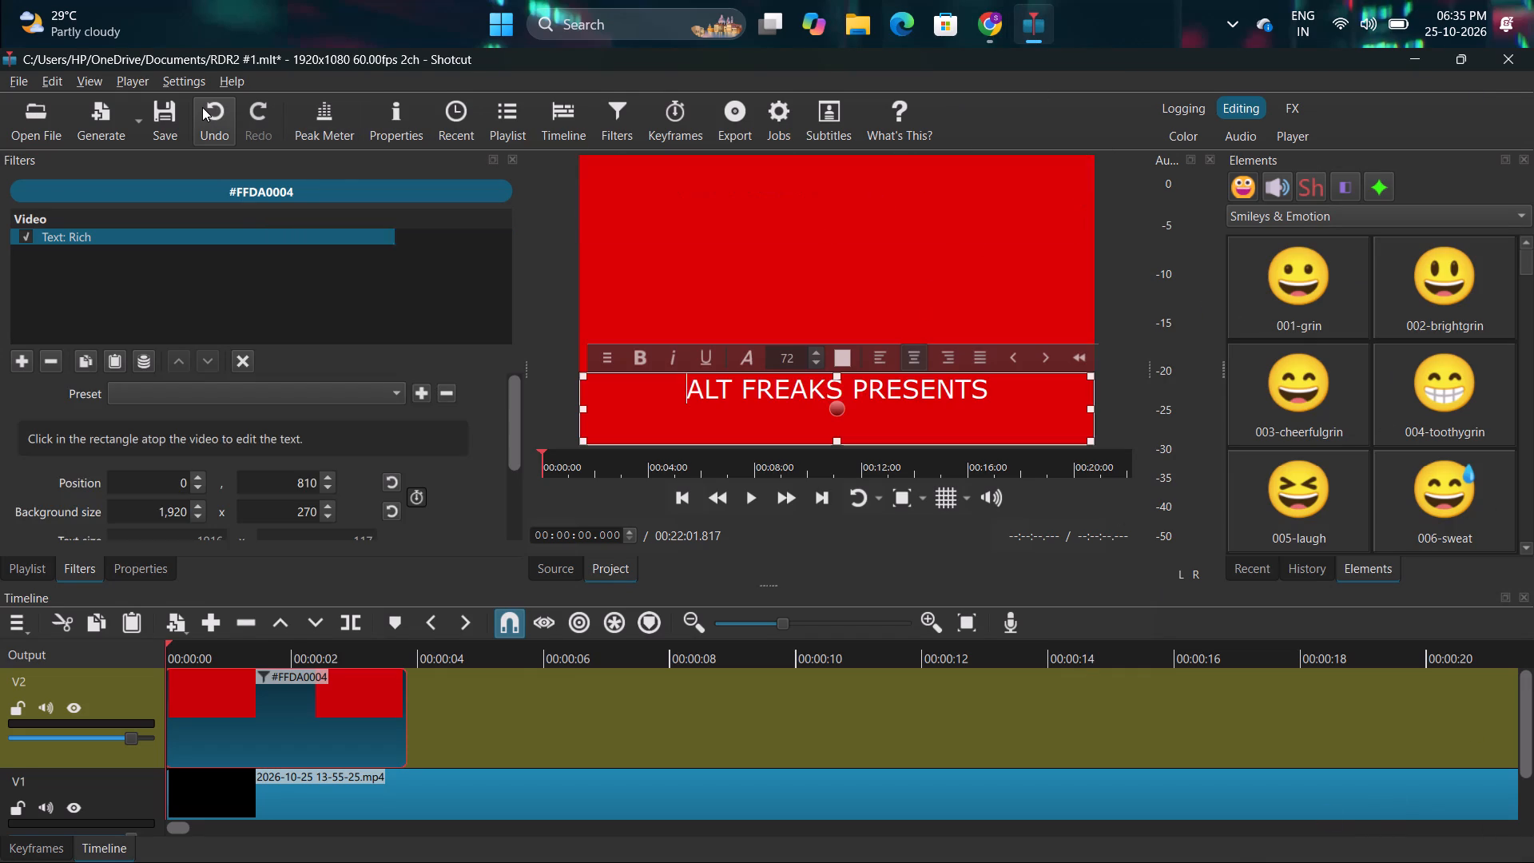
{"action": "left_click", "coordinate": [202, 107]}
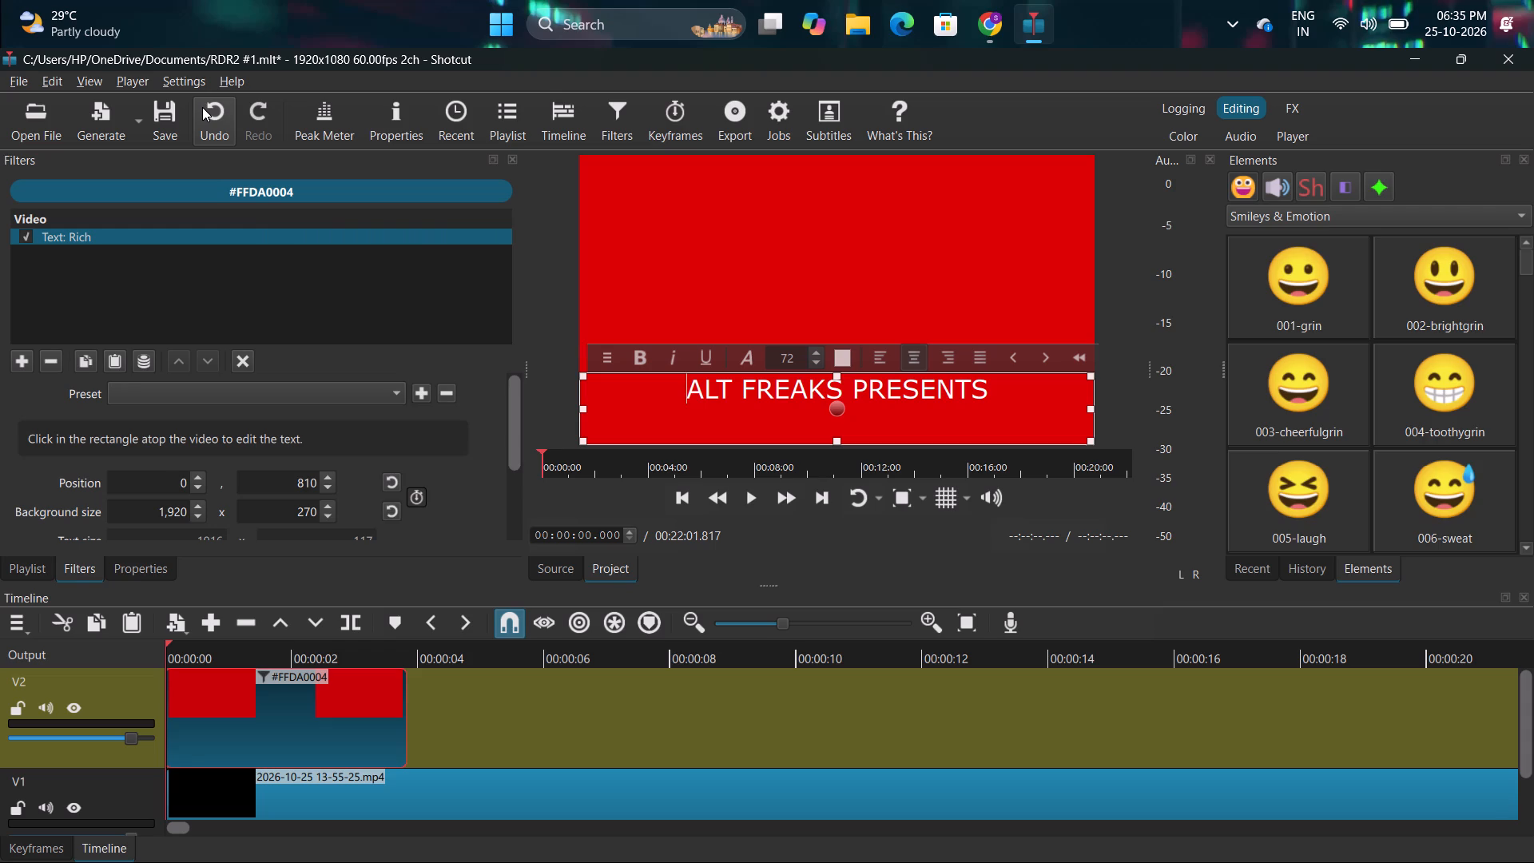
{"action": "left_click", "coordinate": [202, 107]}
{"action": "left_click", "coordinate": [202, 107]}
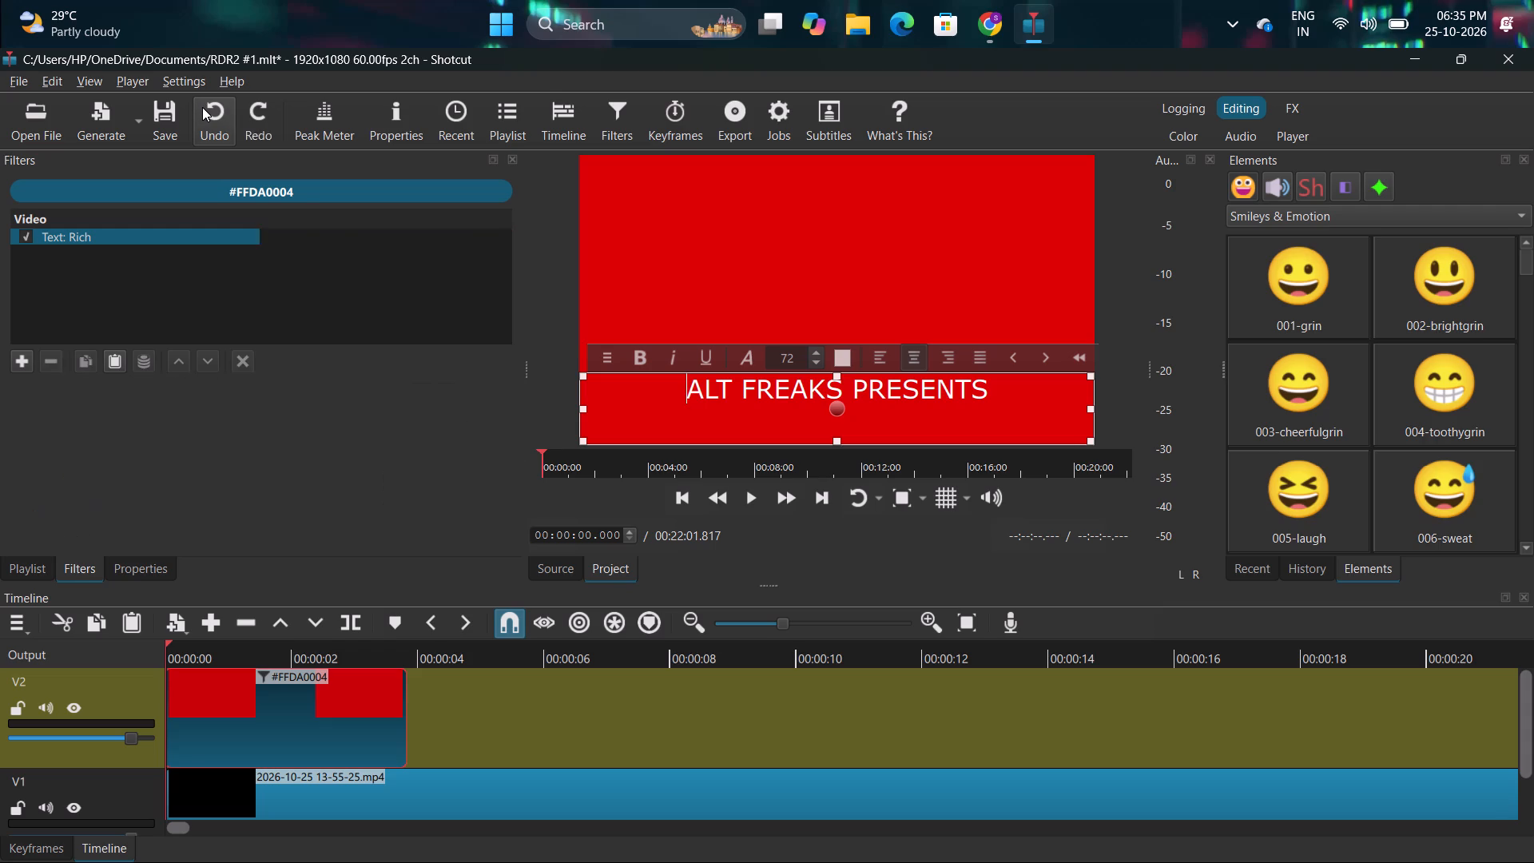
{"action": "left_click", "coordinate": [202, 107]}
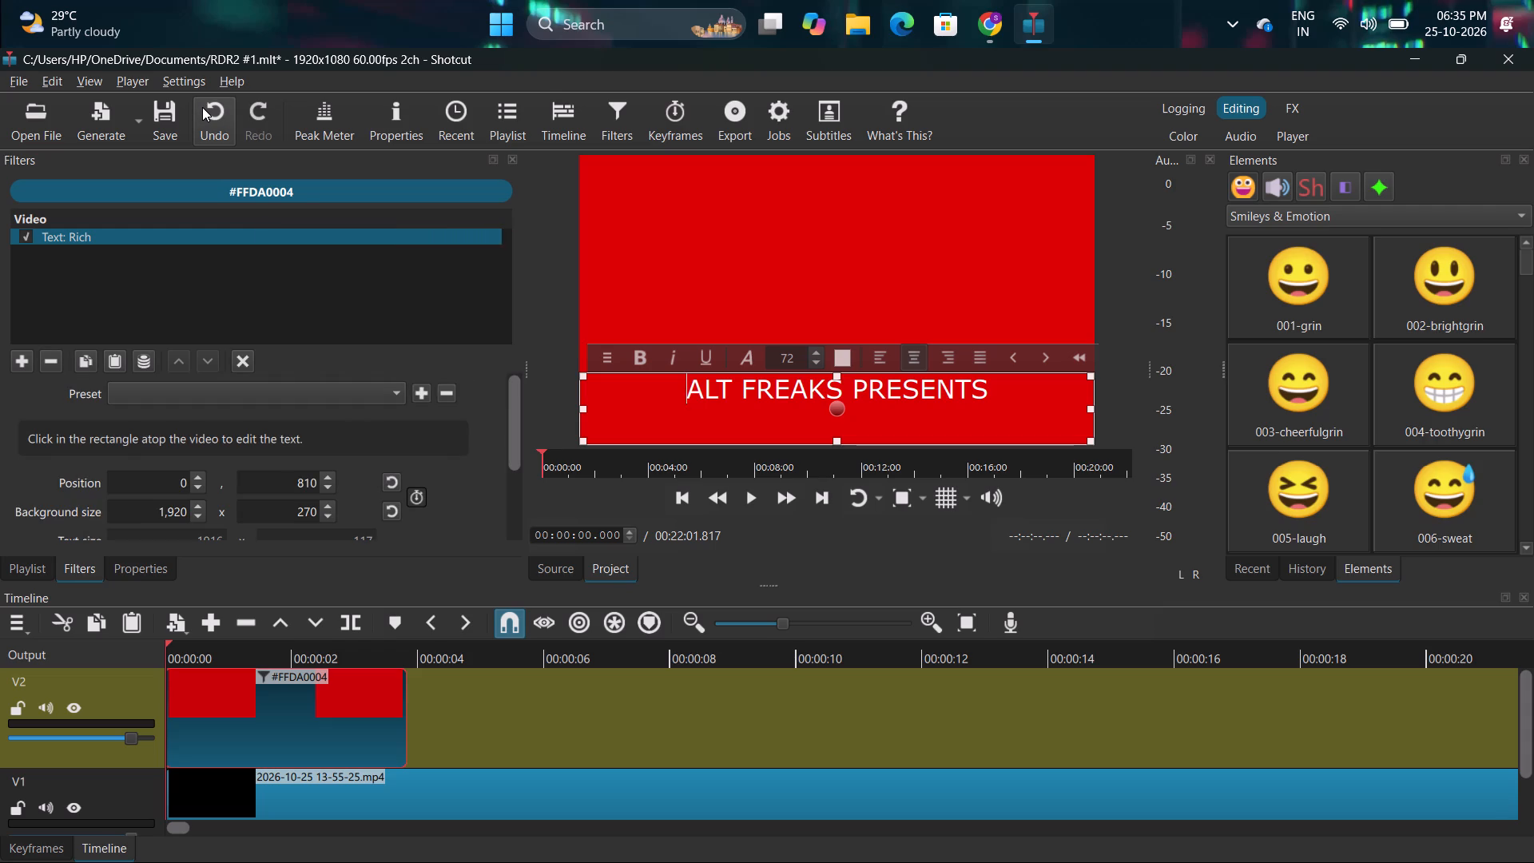
{"action": "left_click", "coordinate": [202, 107]}
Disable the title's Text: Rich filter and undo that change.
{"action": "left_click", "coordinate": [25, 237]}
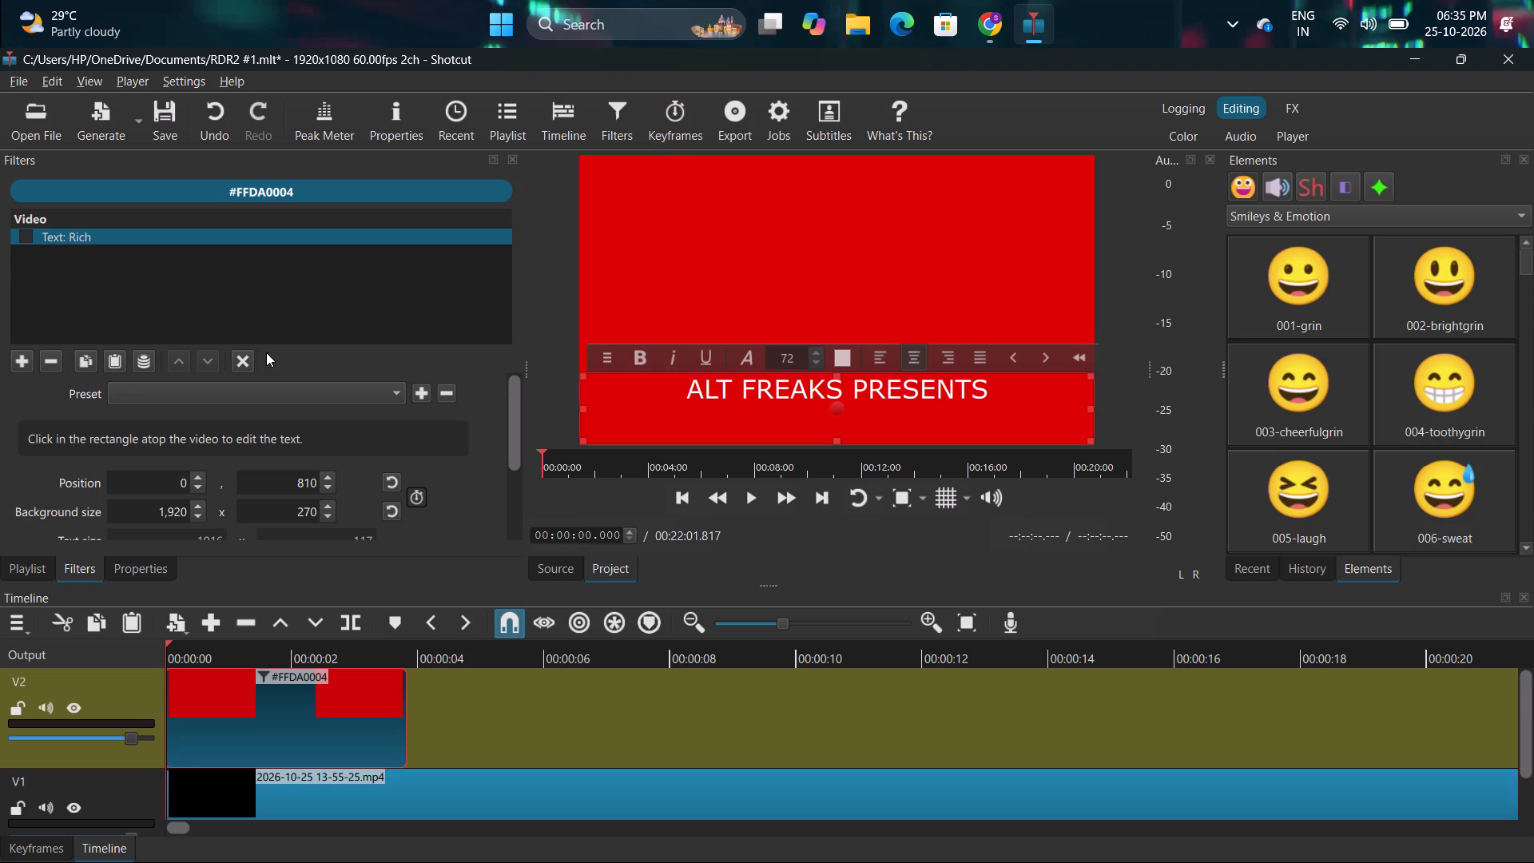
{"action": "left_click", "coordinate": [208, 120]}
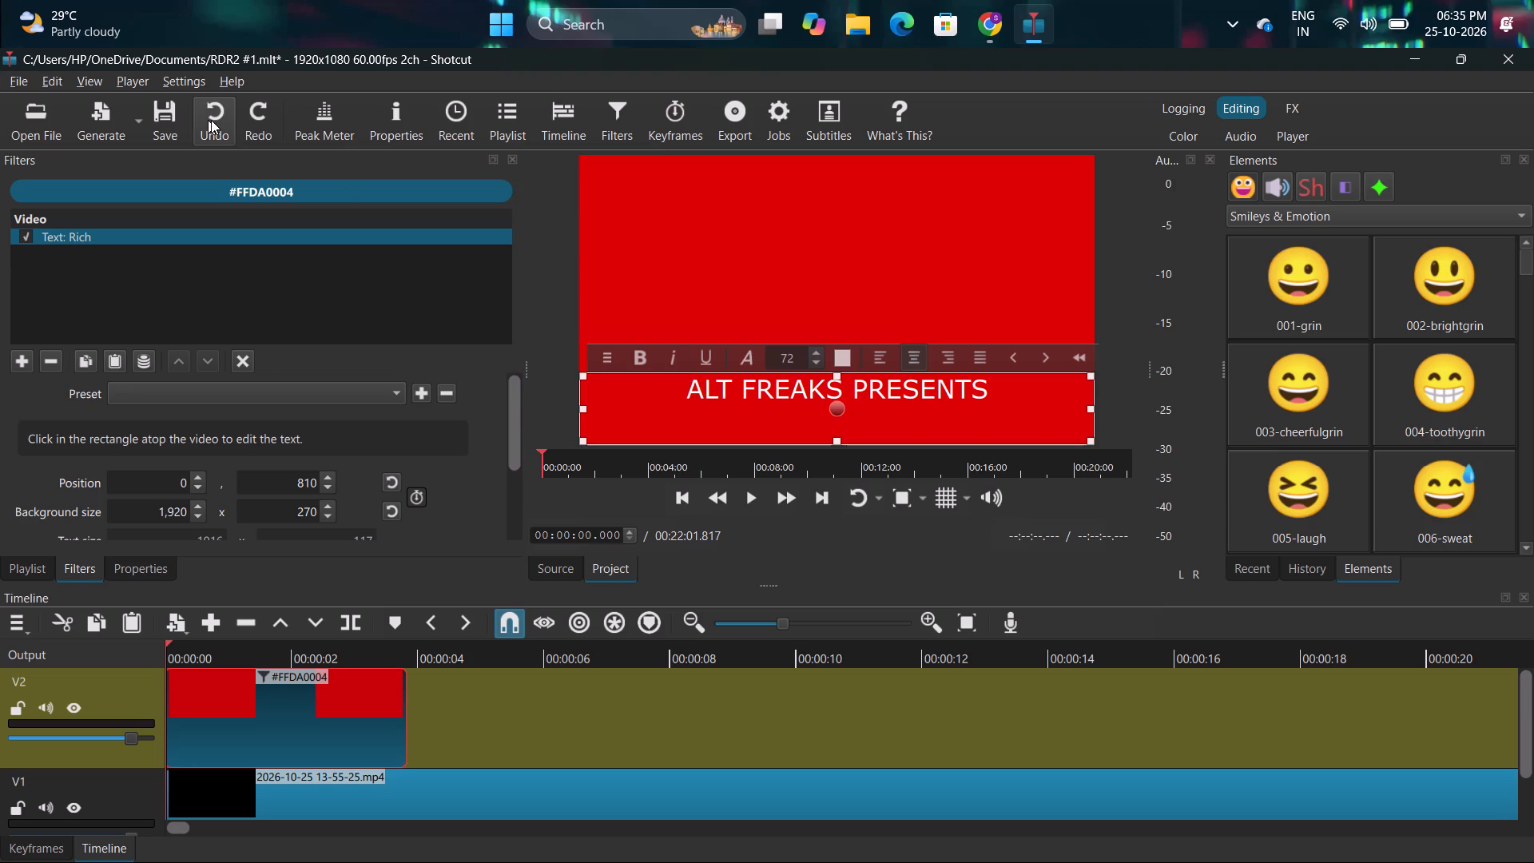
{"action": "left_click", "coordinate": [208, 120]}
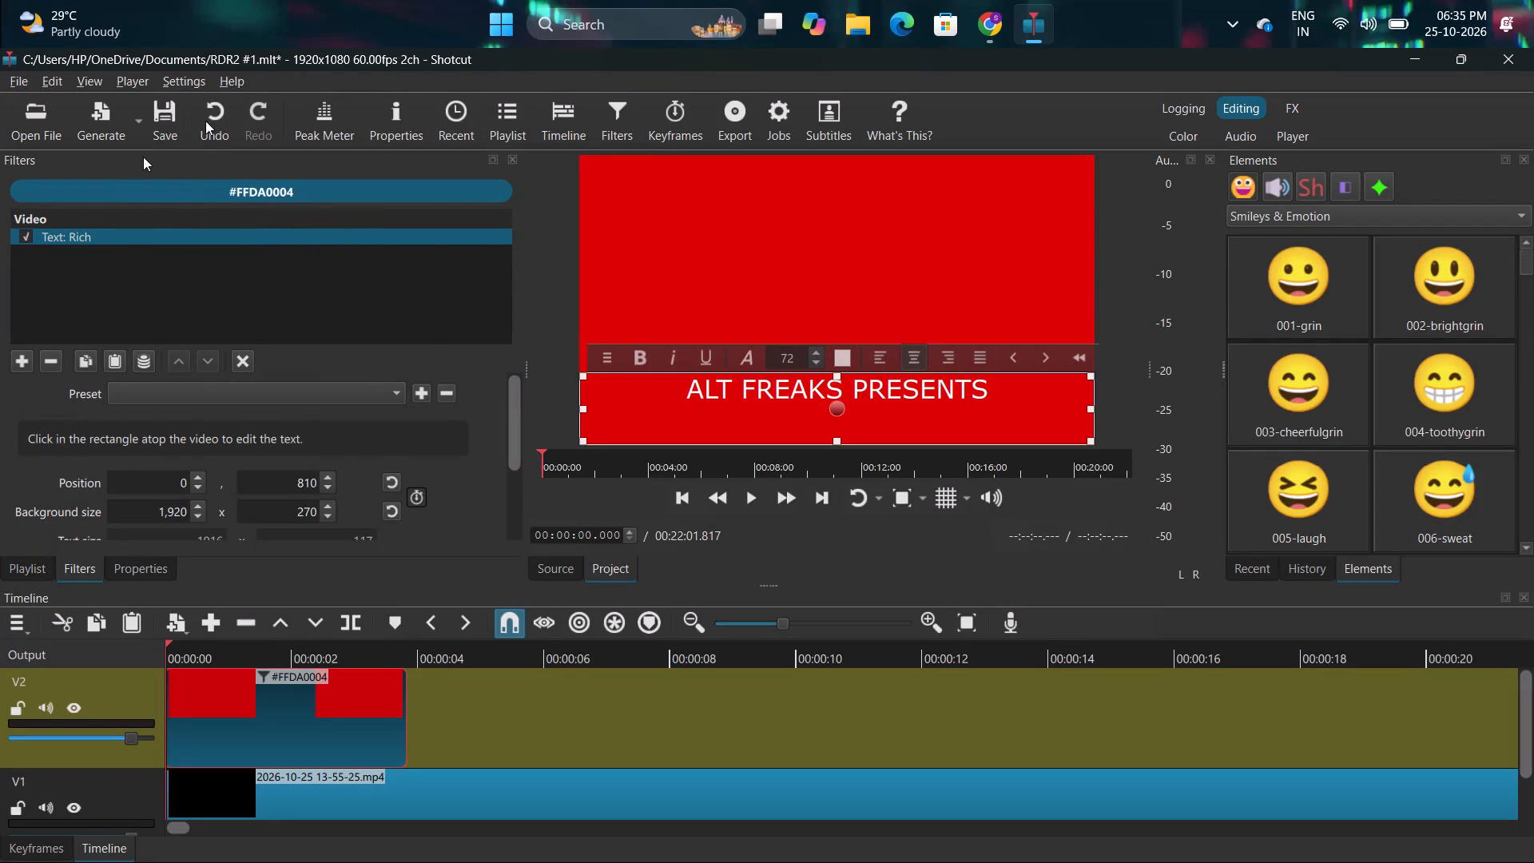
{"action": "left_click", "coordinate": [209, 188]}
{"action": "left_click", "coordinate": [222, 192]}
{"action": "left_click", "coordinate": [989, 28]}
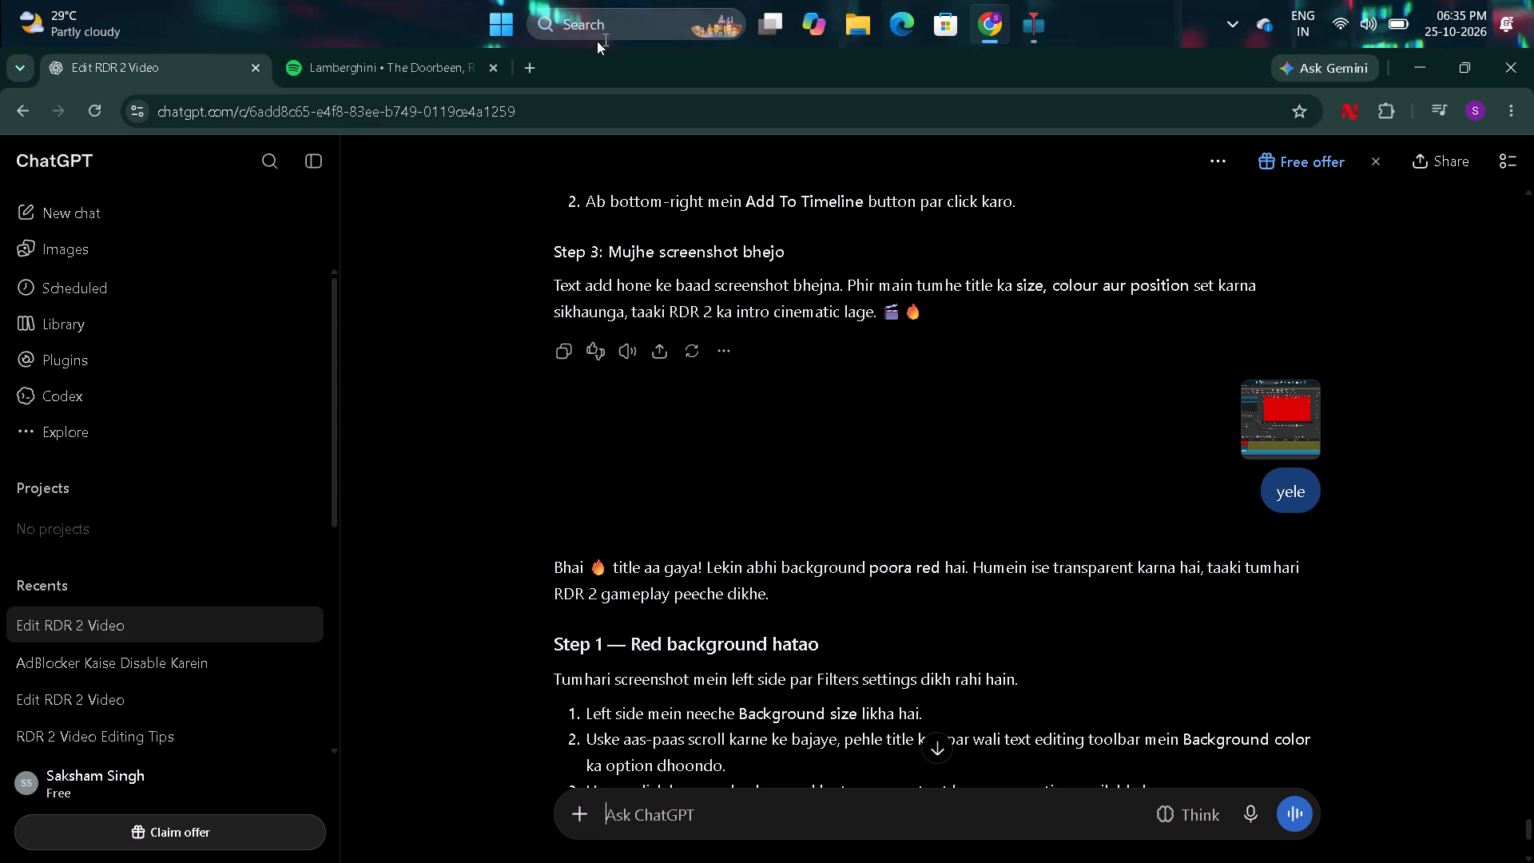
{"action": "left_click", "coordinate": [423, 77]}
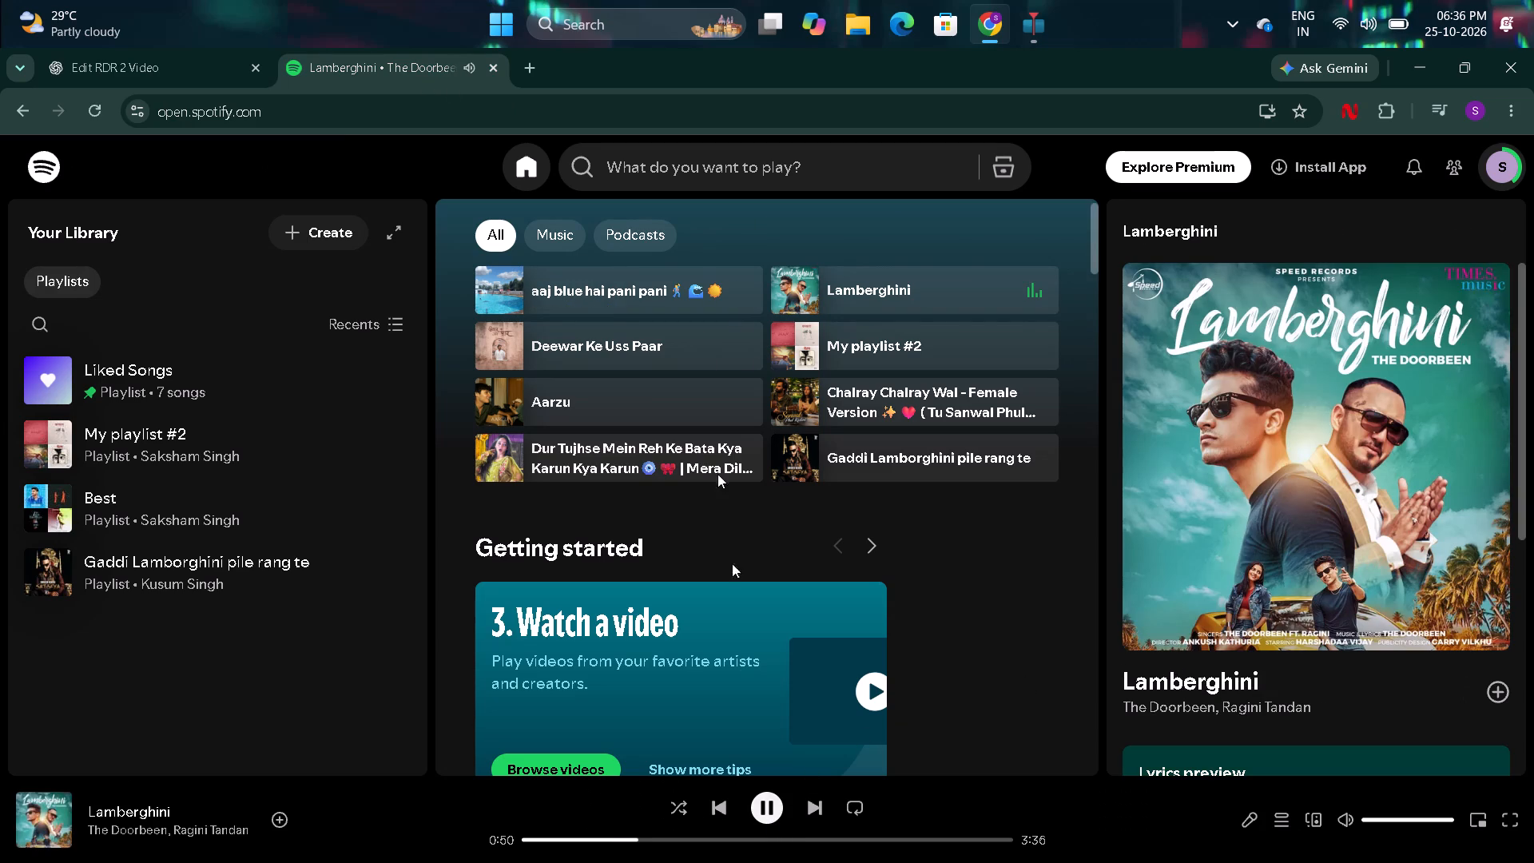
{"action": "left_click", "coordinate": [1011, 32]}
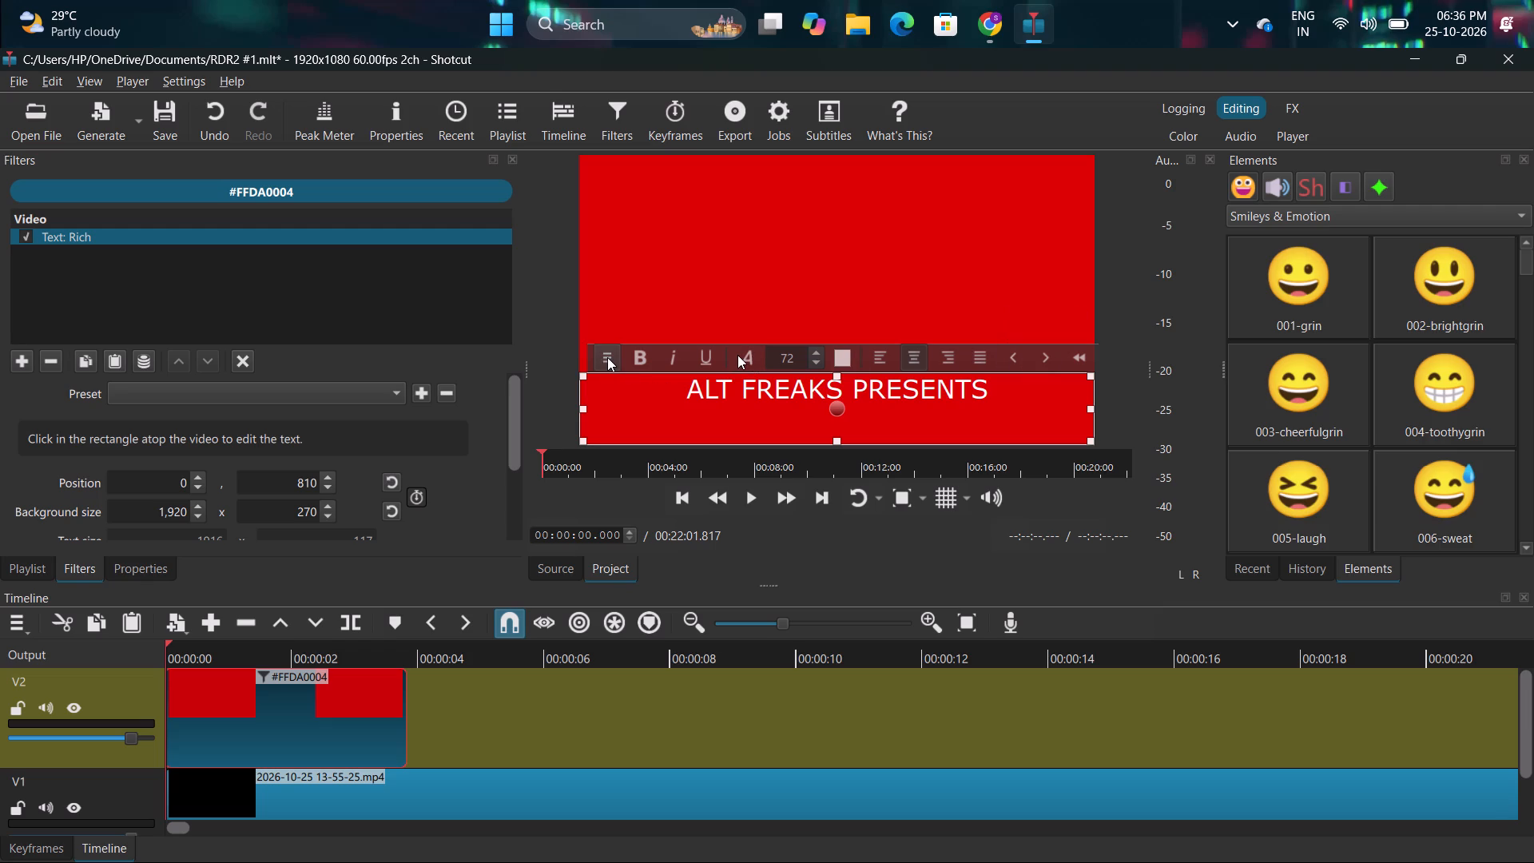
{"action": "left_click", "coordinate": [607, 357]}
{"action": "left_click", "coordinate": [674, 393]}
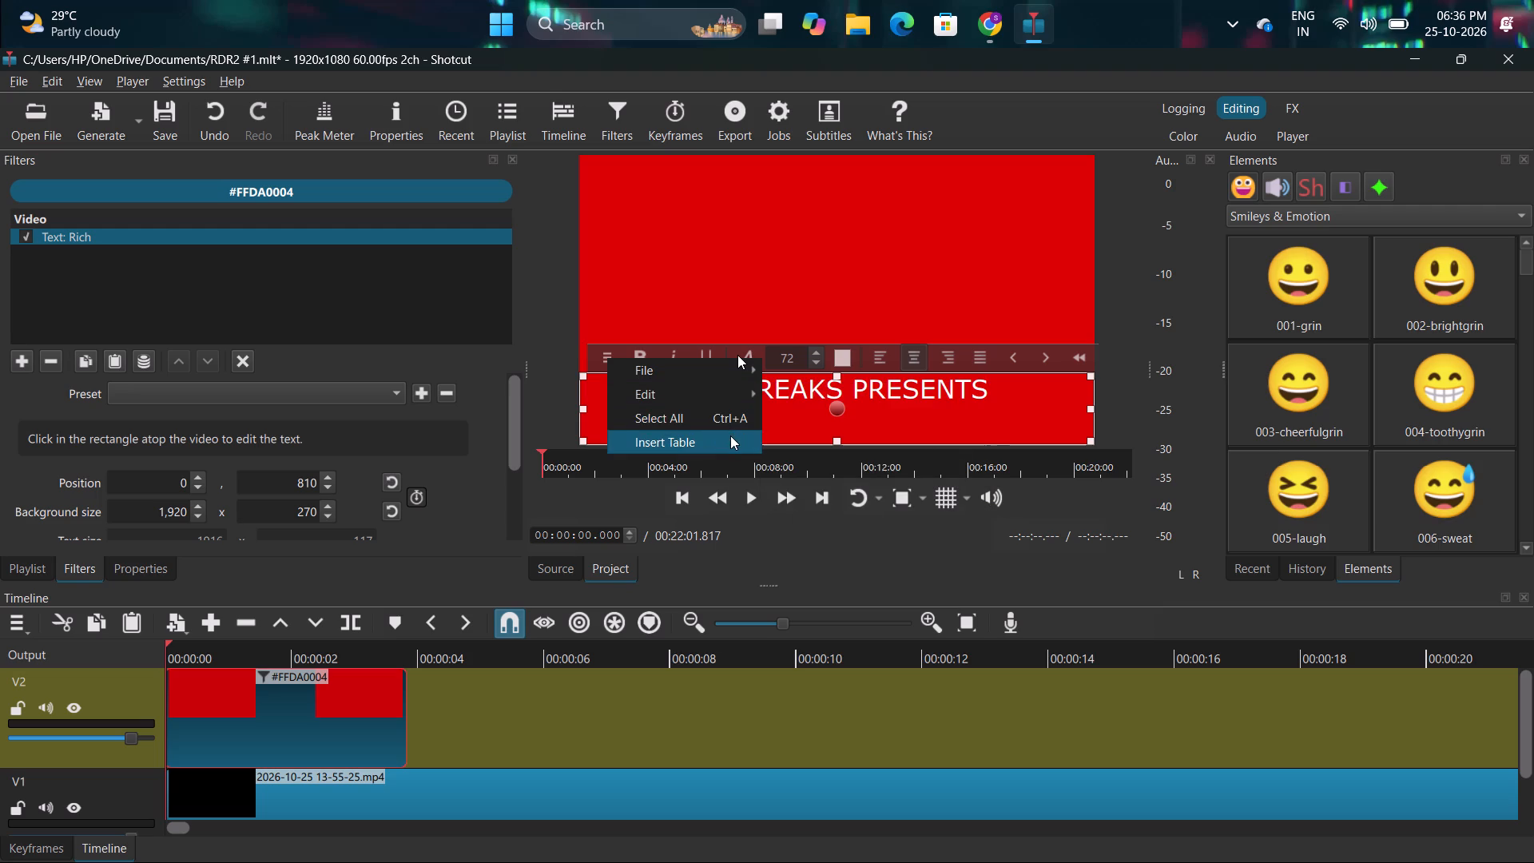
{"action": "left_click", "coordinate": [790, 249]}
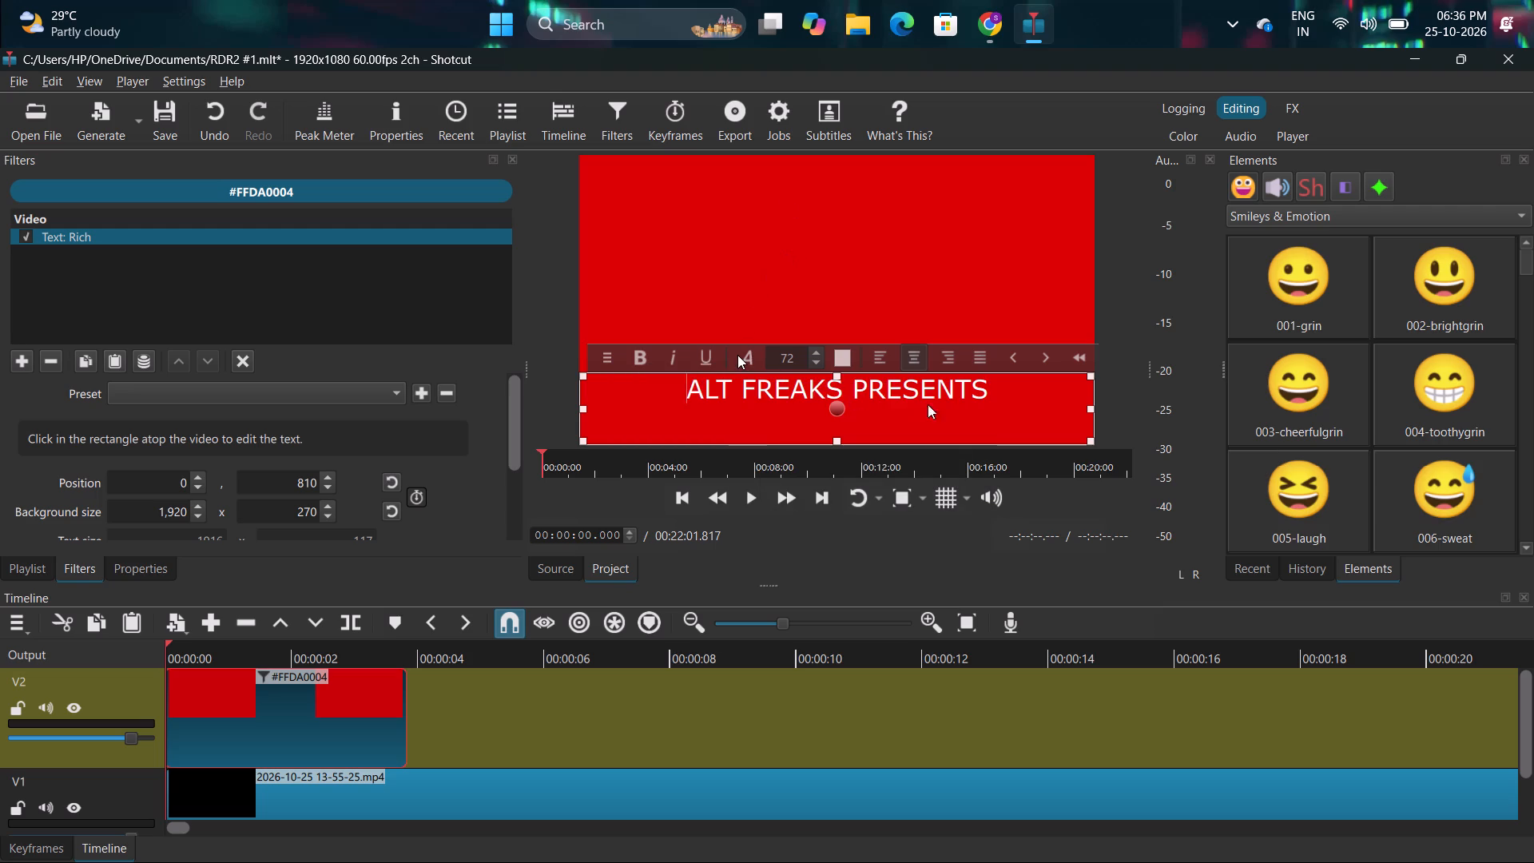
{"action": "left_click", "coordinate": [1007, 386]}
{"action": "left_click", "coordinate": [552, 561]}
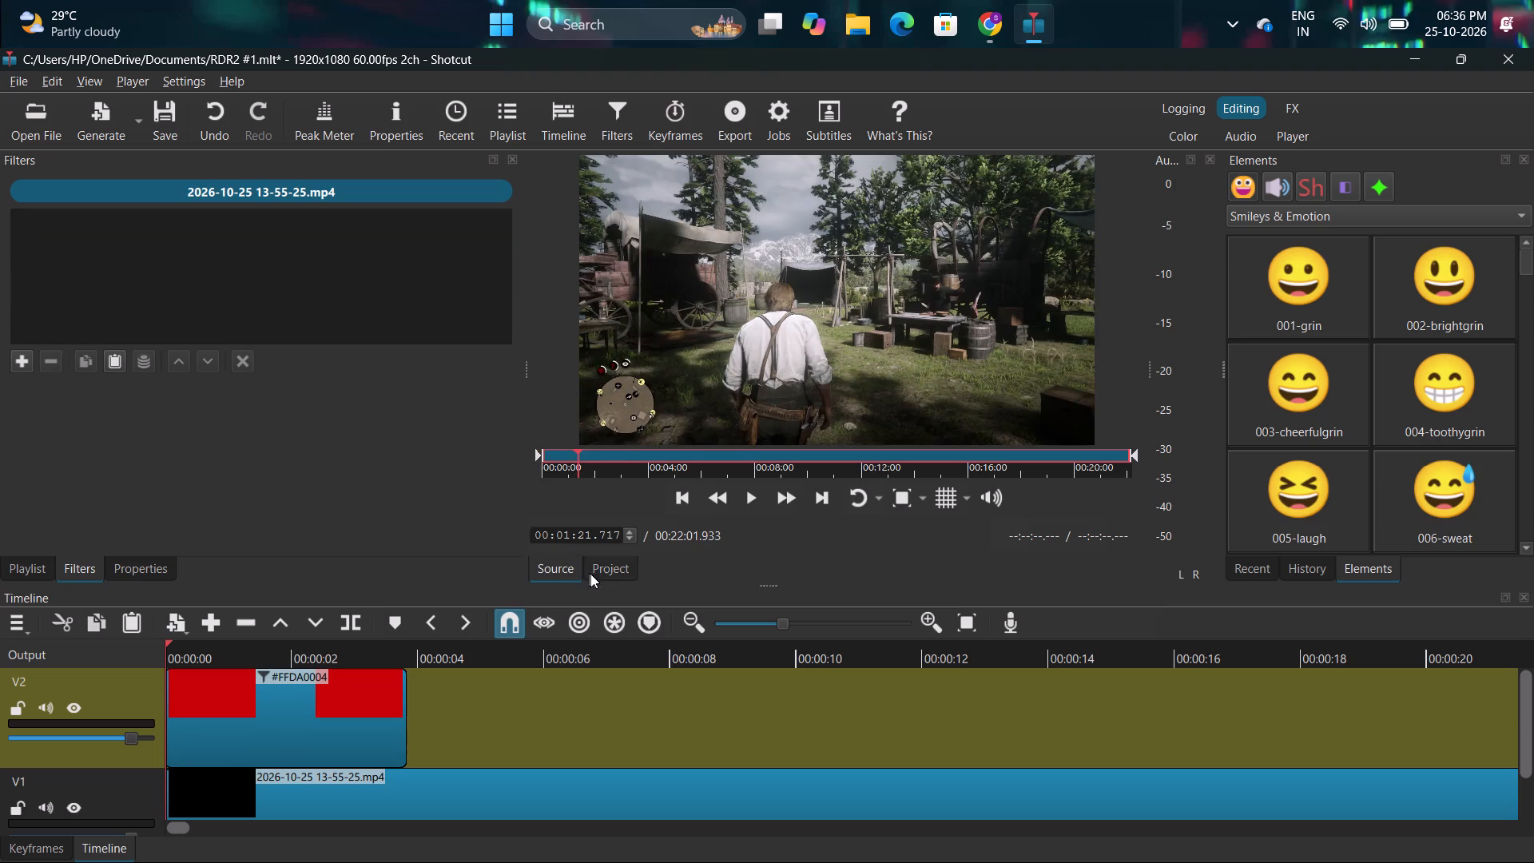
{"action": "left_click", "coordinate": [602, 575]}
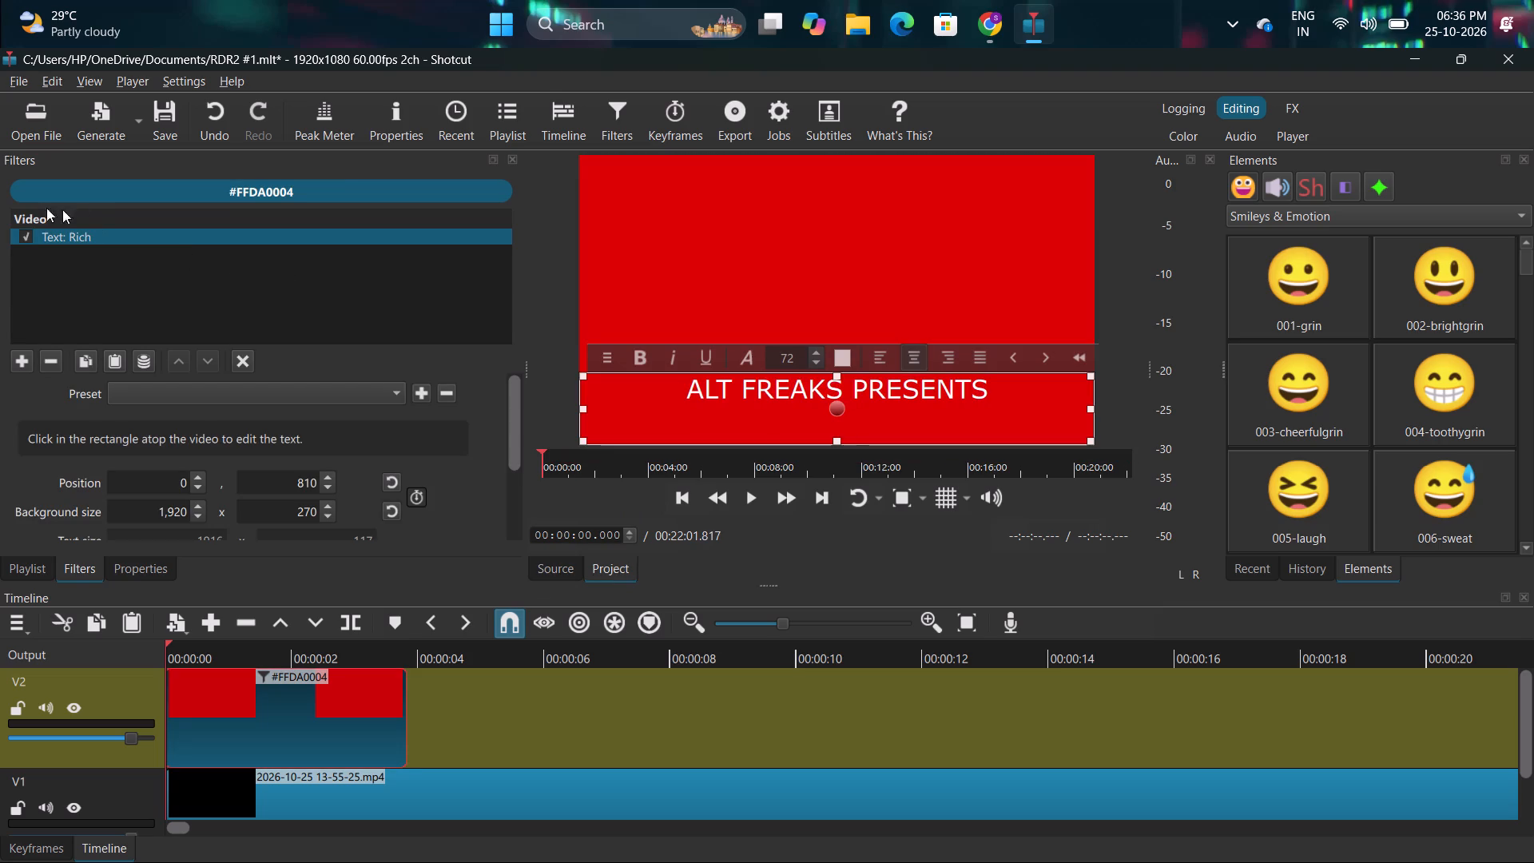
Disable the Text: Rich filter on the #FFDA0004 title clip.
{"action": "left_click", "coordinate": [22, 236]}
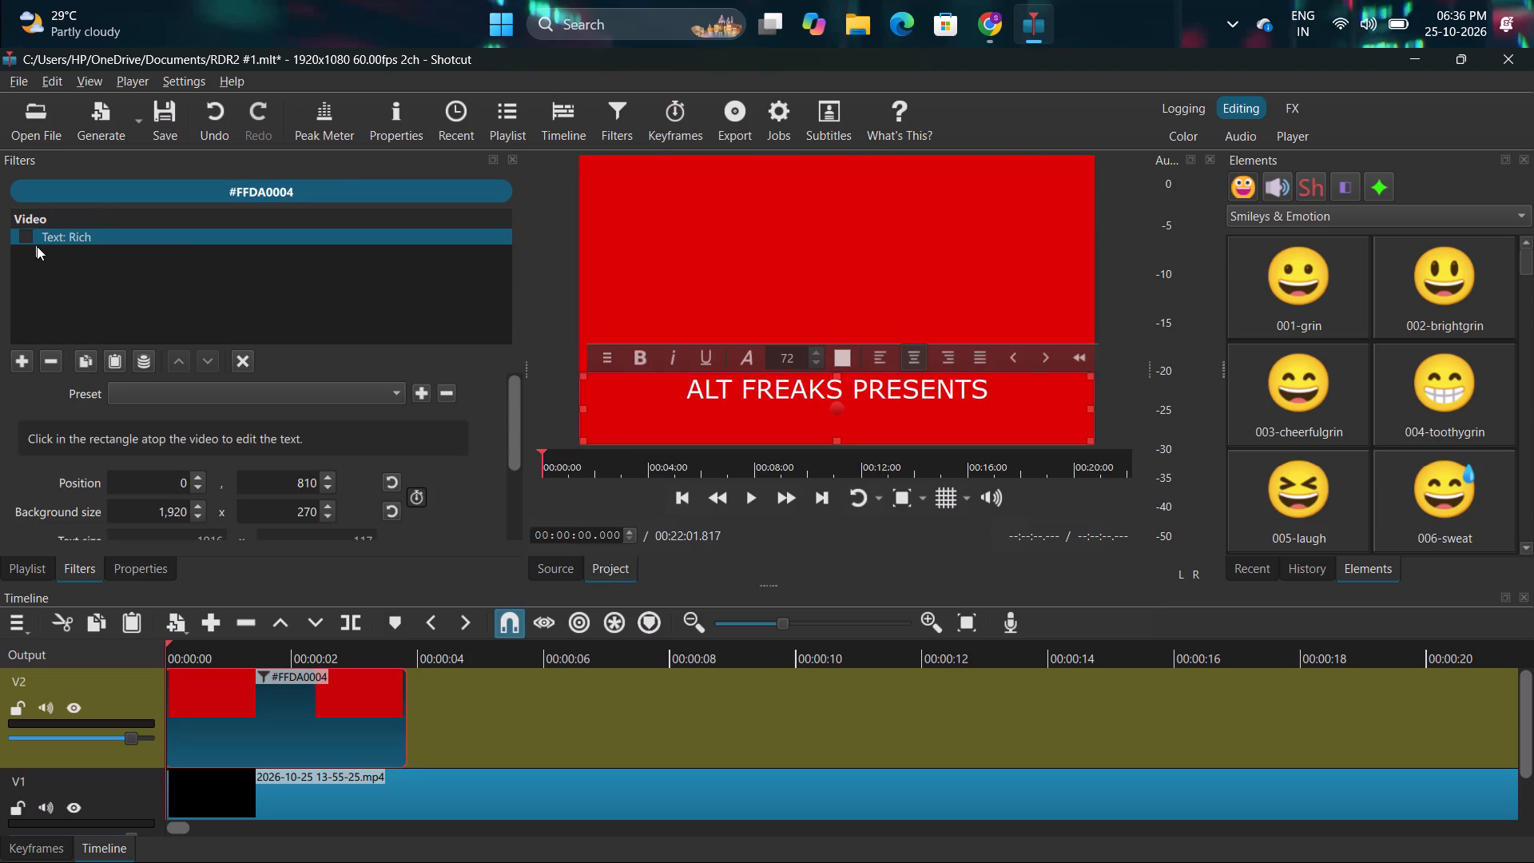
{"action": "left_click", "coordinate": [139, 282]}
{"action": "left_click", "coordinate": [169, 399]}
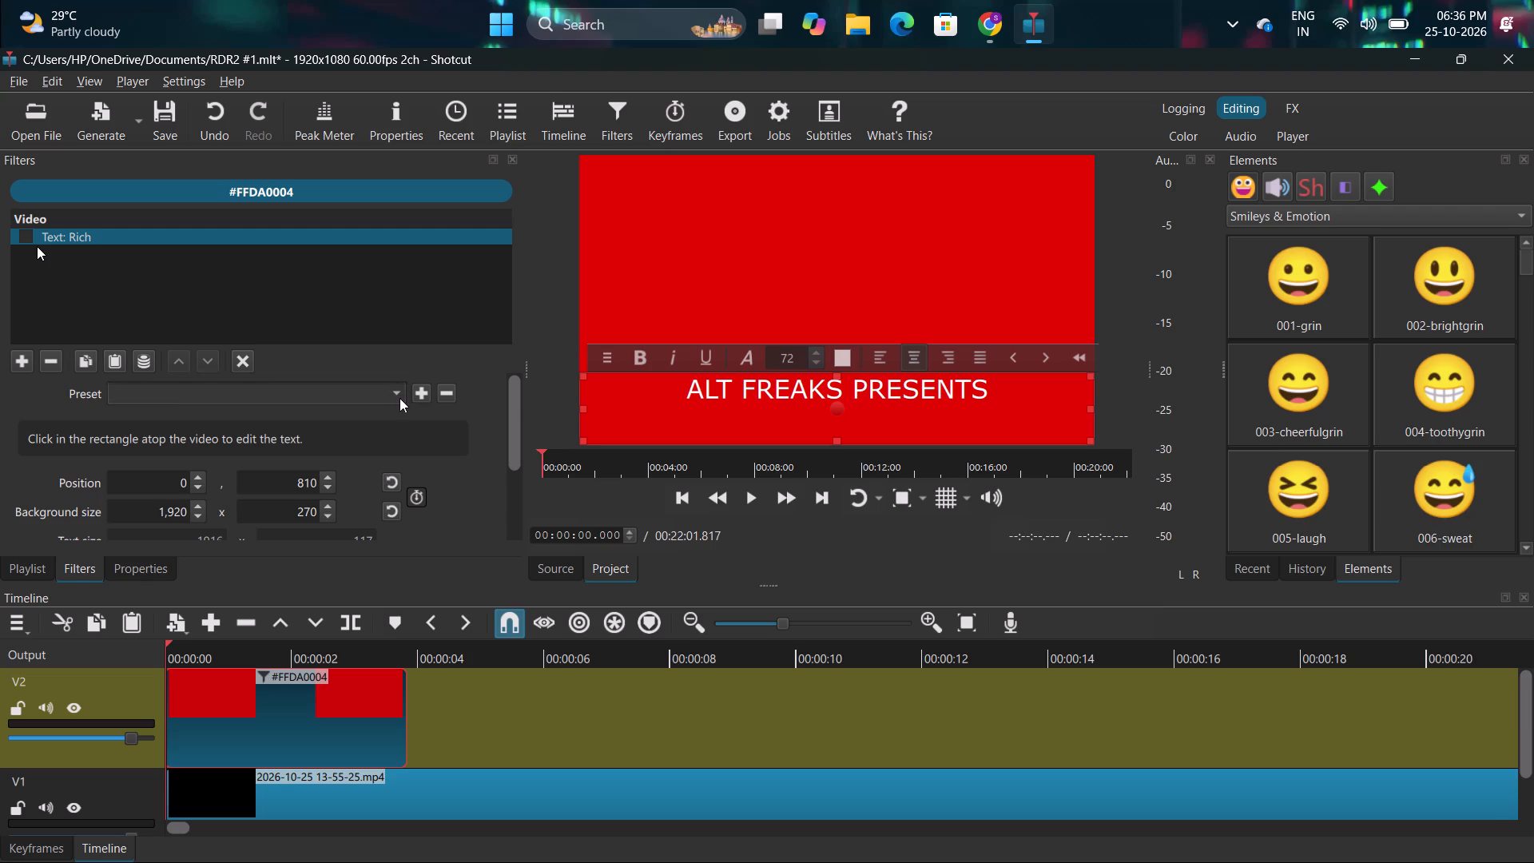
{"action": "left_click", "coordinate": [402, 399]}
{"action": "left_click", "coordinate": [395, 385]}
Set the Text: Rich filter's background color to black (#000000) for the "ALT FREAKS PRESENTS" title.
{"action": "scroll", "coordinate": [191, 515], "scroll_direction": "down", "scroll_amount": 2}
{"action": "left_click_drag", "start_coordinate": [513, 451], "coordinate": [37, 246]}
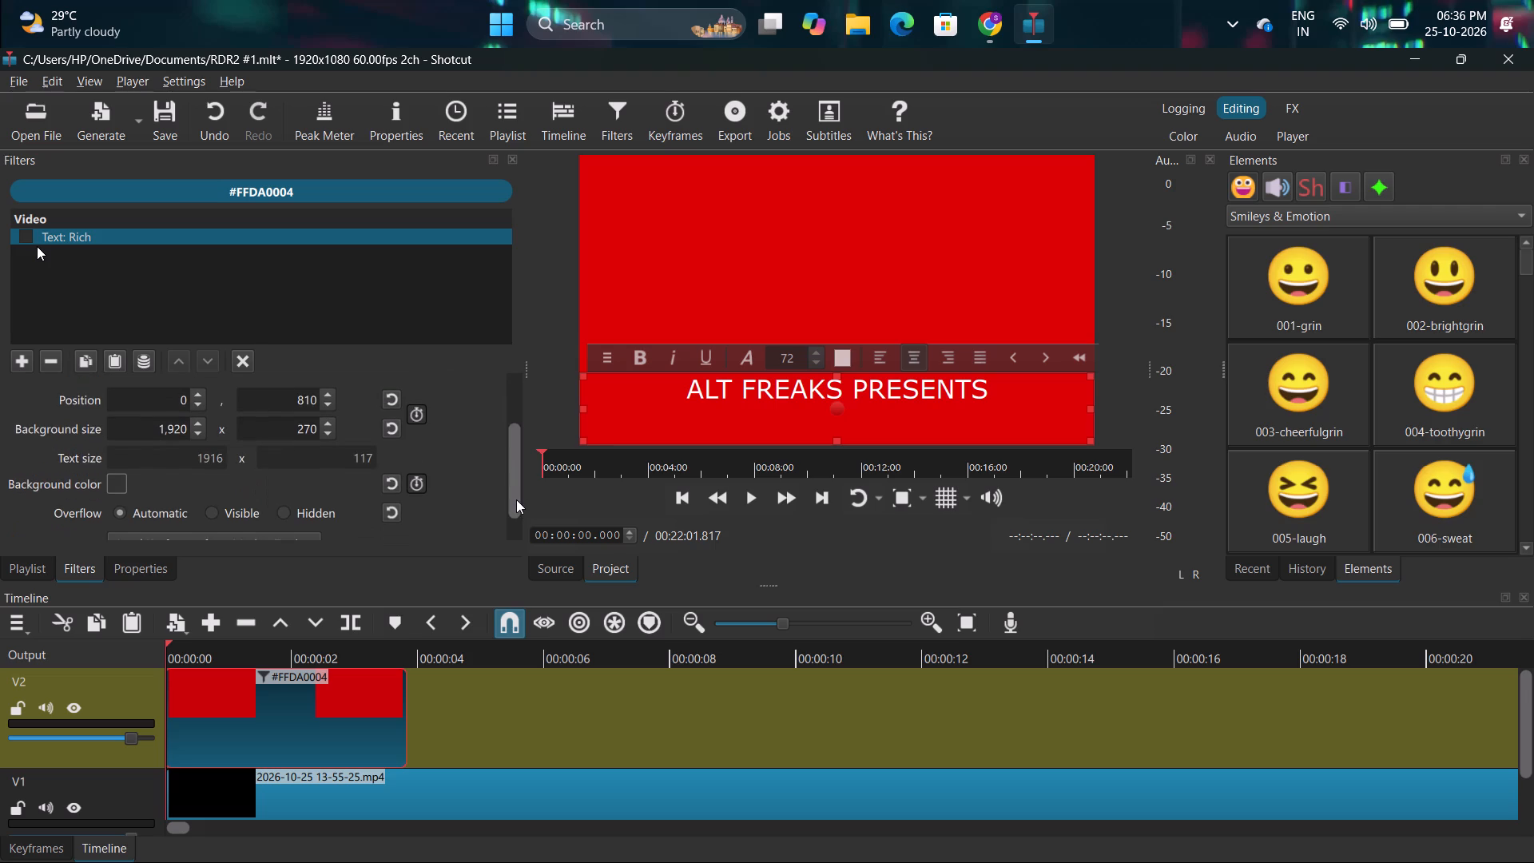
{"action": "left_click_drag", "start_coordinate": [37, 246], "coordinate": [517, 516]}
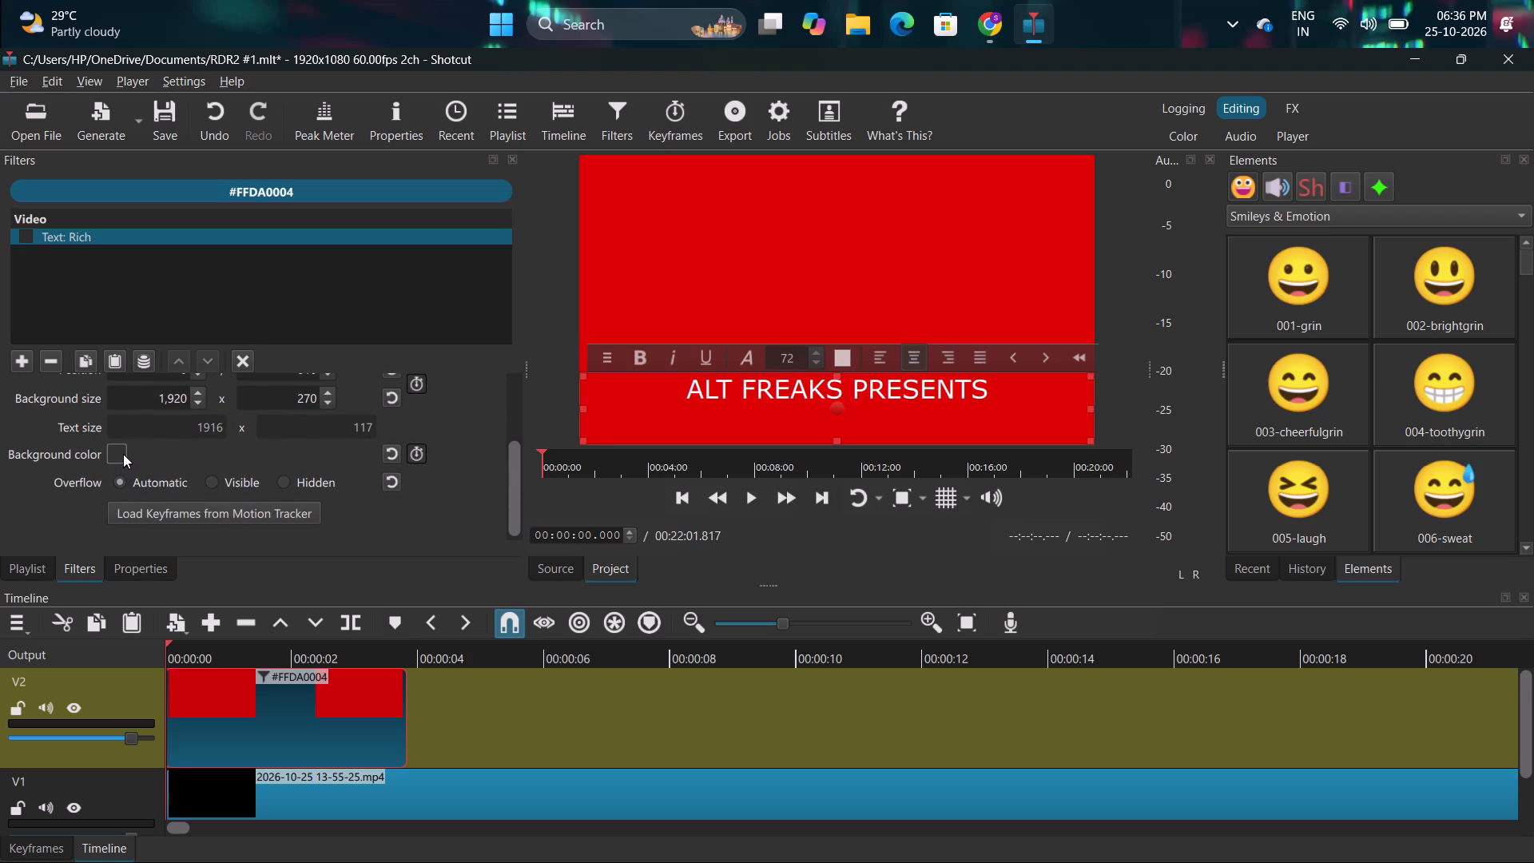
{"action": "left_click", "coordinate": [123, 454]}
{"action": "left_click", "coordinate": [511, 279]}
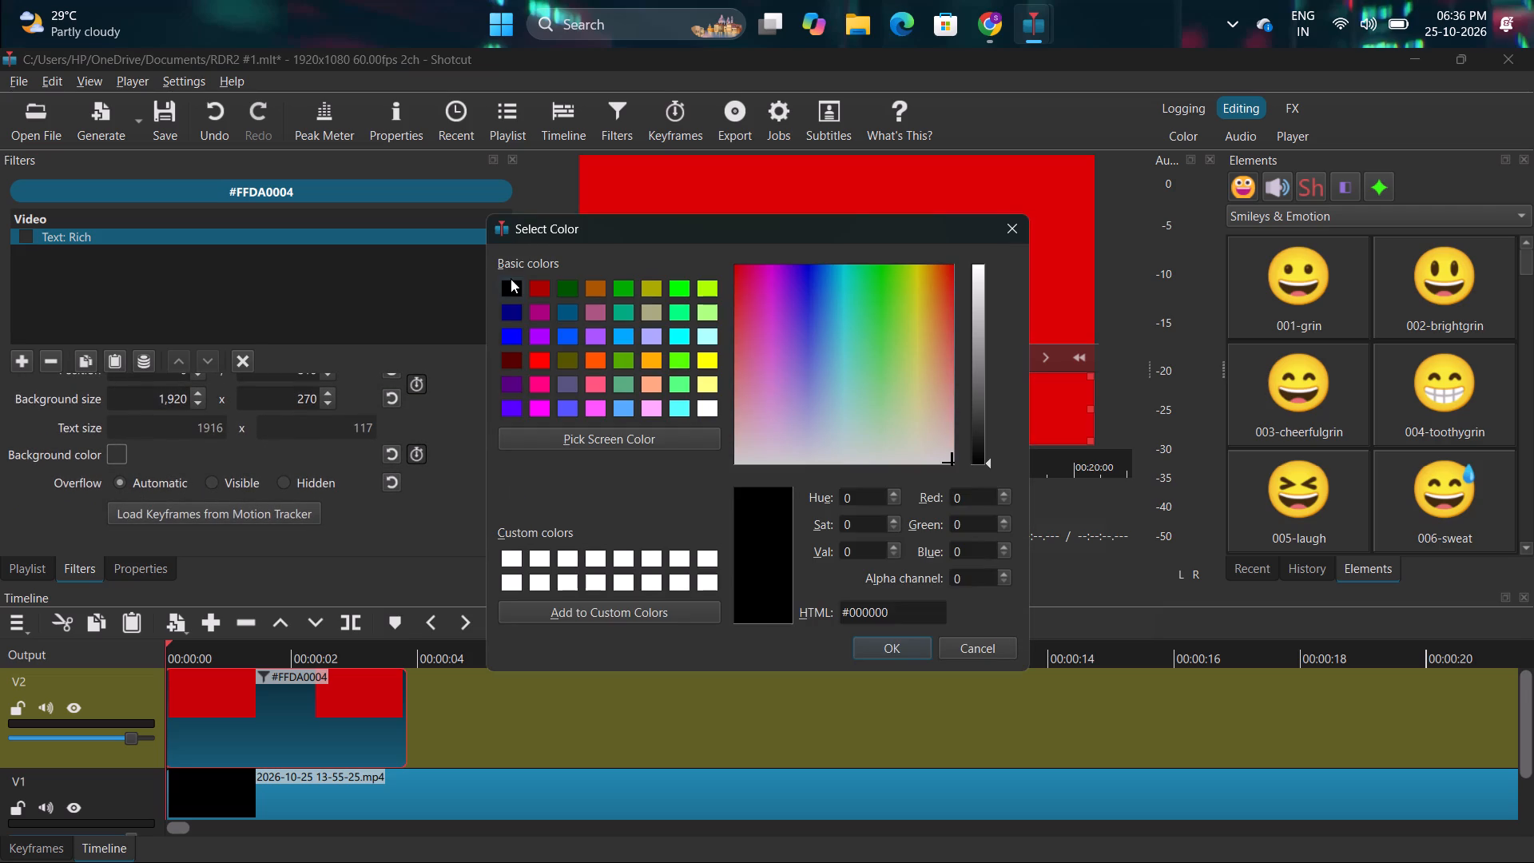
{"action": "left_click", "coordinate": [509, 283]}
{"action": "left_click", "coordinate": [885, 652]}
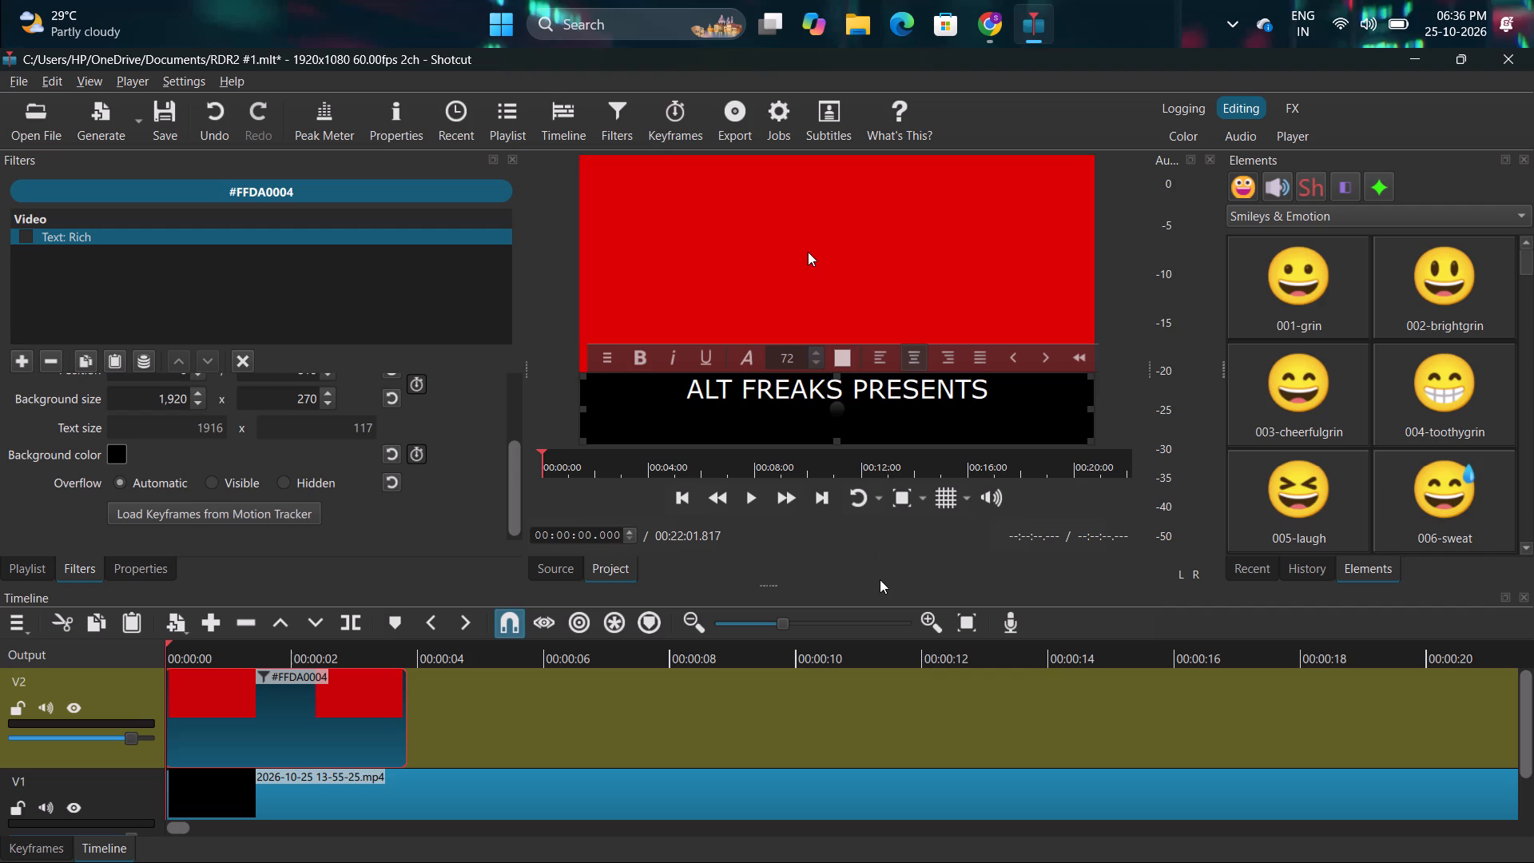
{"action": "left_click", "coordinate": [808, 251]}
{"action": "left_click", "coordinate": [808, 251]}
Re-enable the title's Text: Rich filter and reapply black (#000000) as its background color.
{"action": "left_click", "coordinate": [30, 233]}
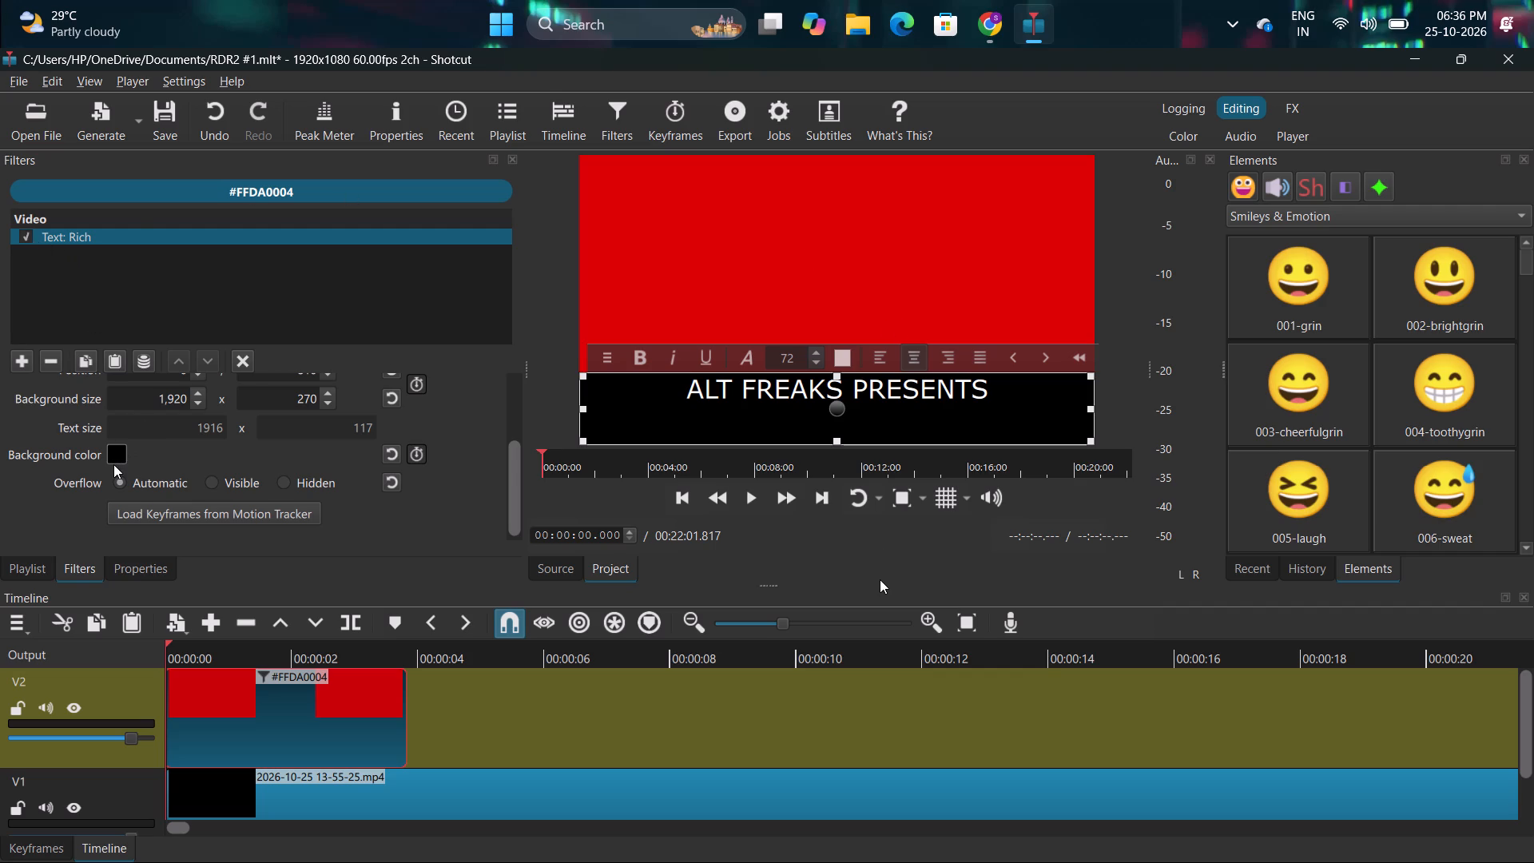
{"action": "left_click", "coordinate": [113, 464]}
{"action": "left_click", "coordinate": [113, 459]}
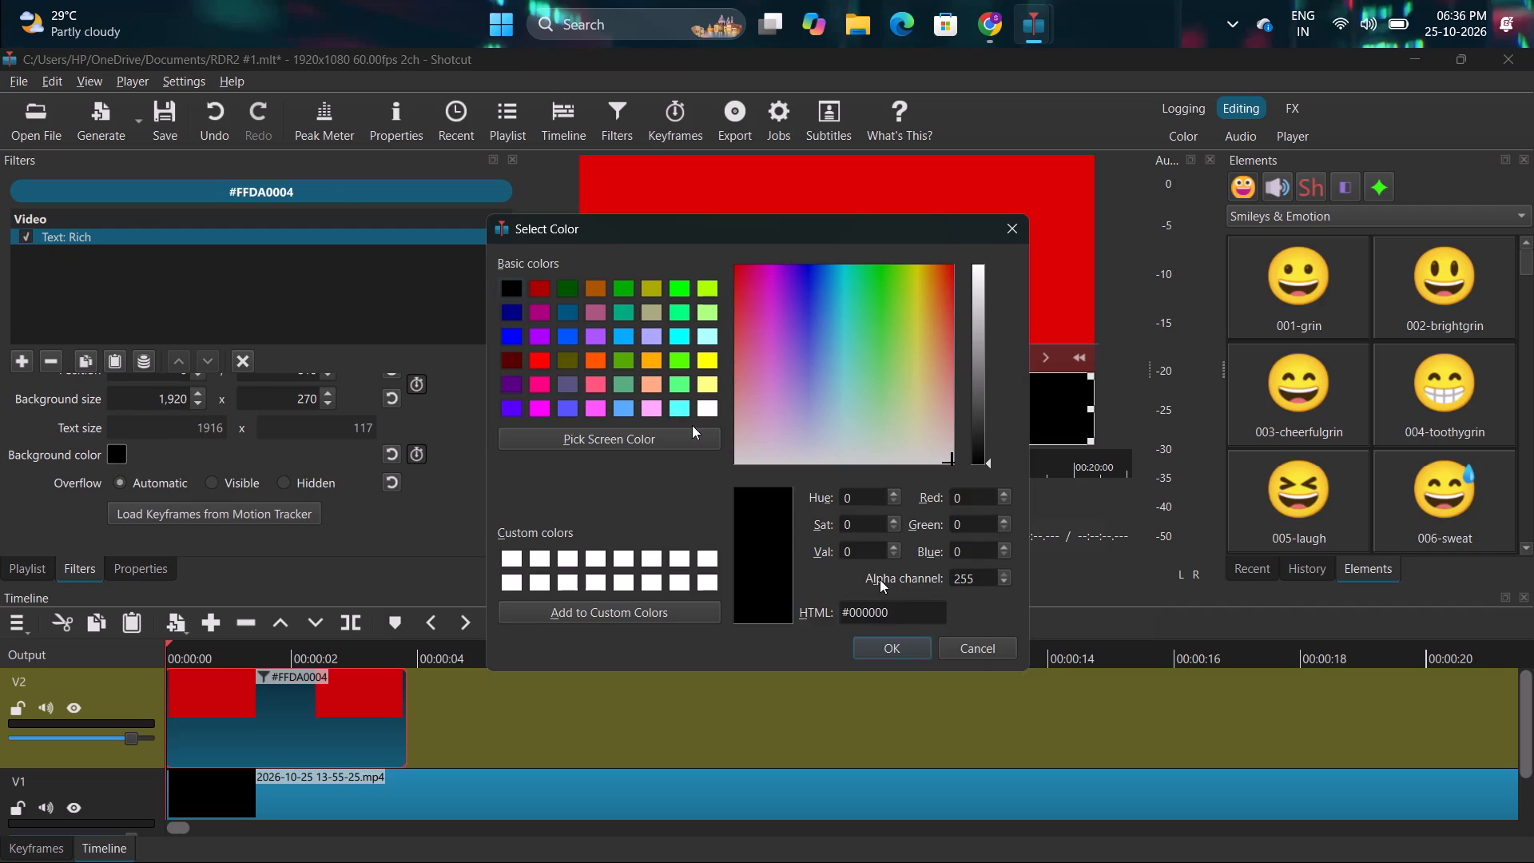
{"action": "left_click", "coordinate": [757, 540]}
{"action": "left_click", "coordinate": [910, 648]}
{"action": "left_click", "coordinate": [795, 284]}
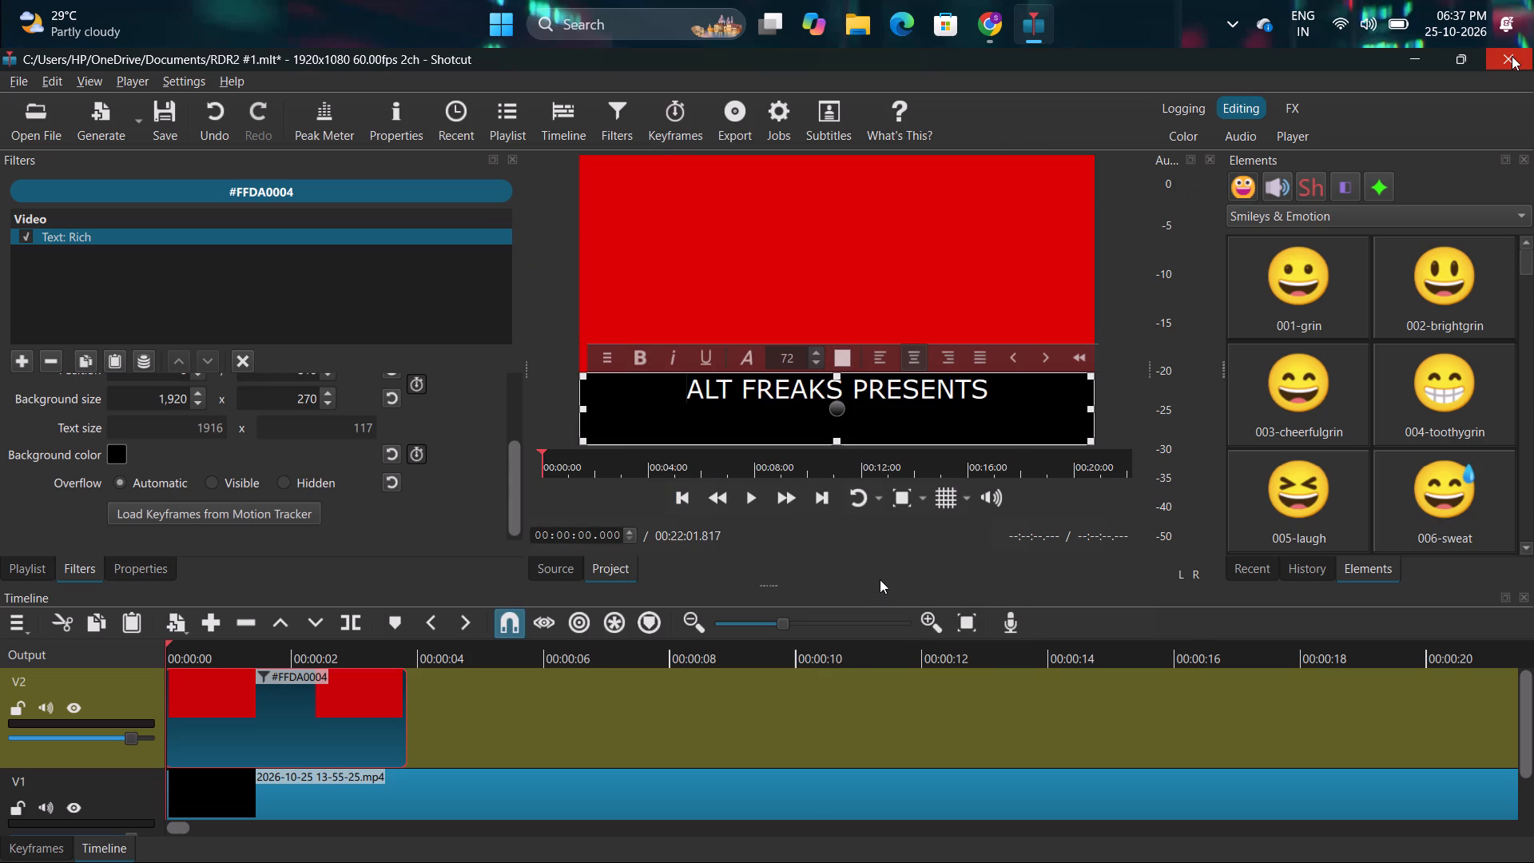
Close the RDR2 #1 project and Shotcut without saving the changes.
{"action": "left_click", "coordinate": [1505, 58]}
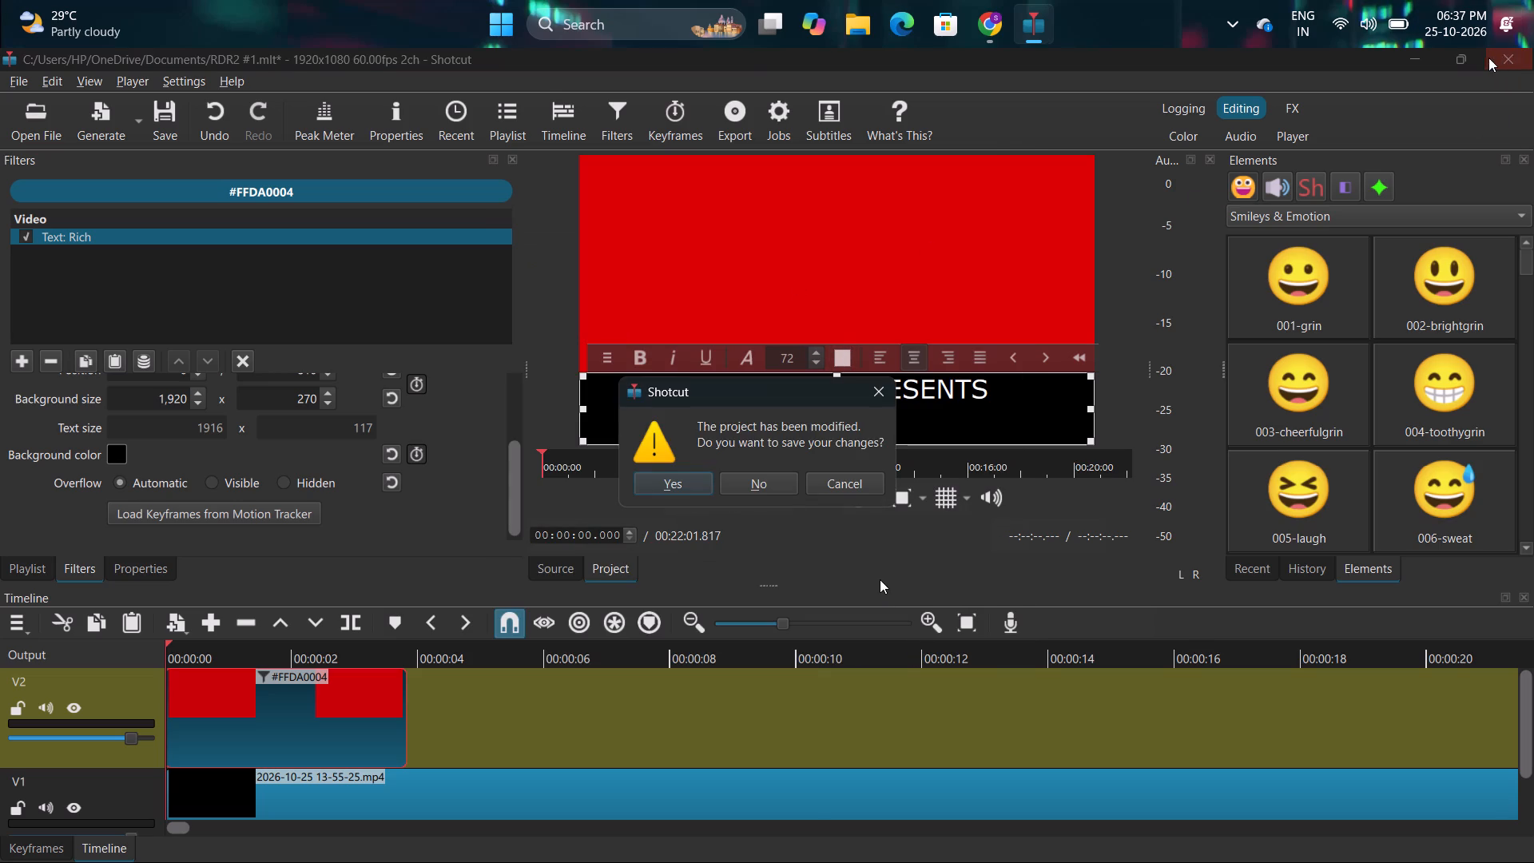
{"action": "left_click", "coordinate": [1511, 61]}
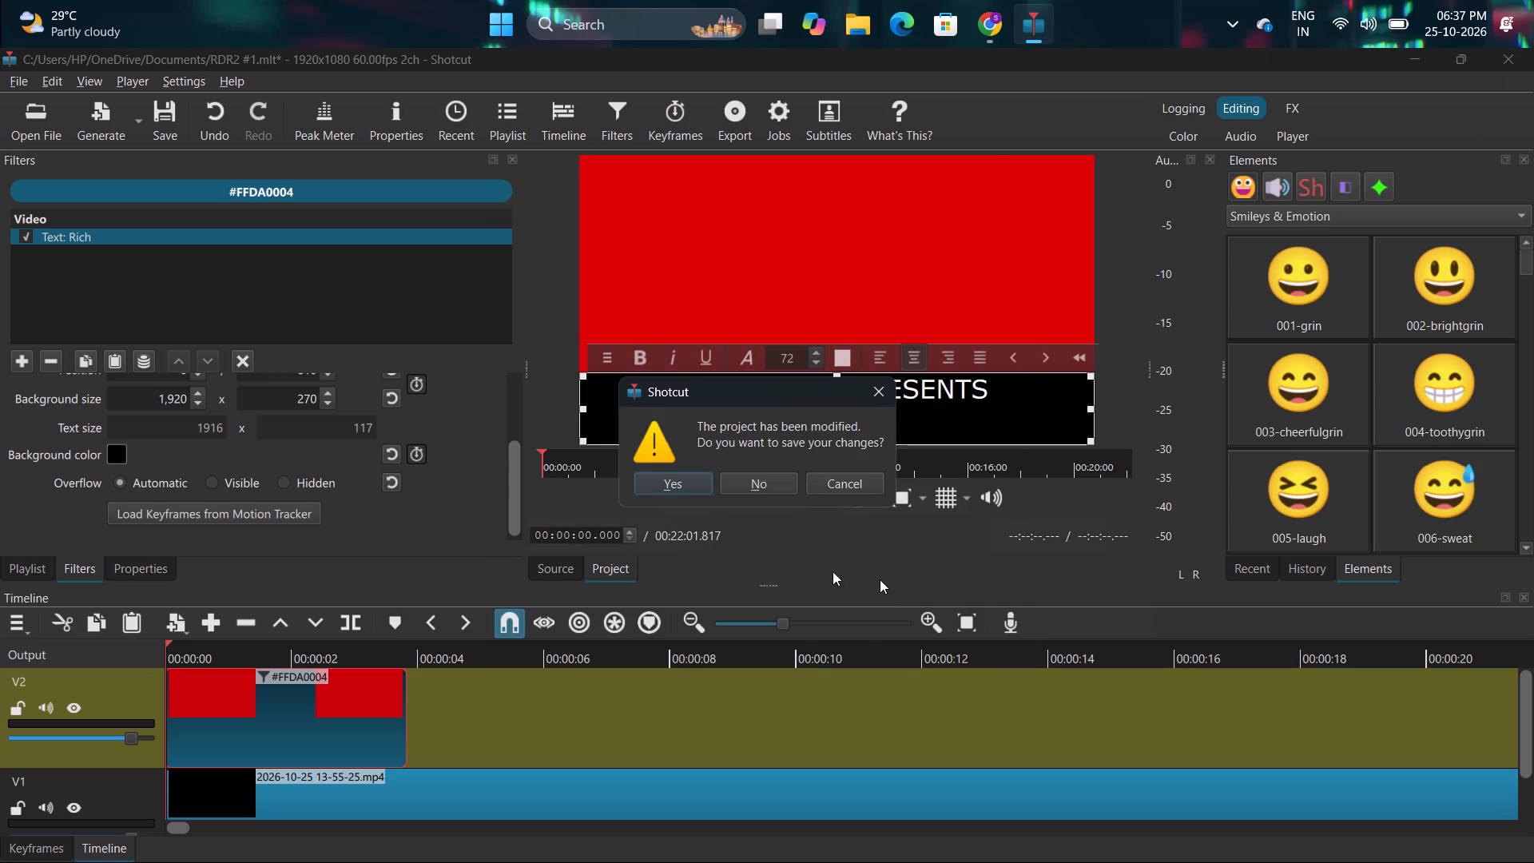
{"action": "left_click", "coordinate": [772, 482]}
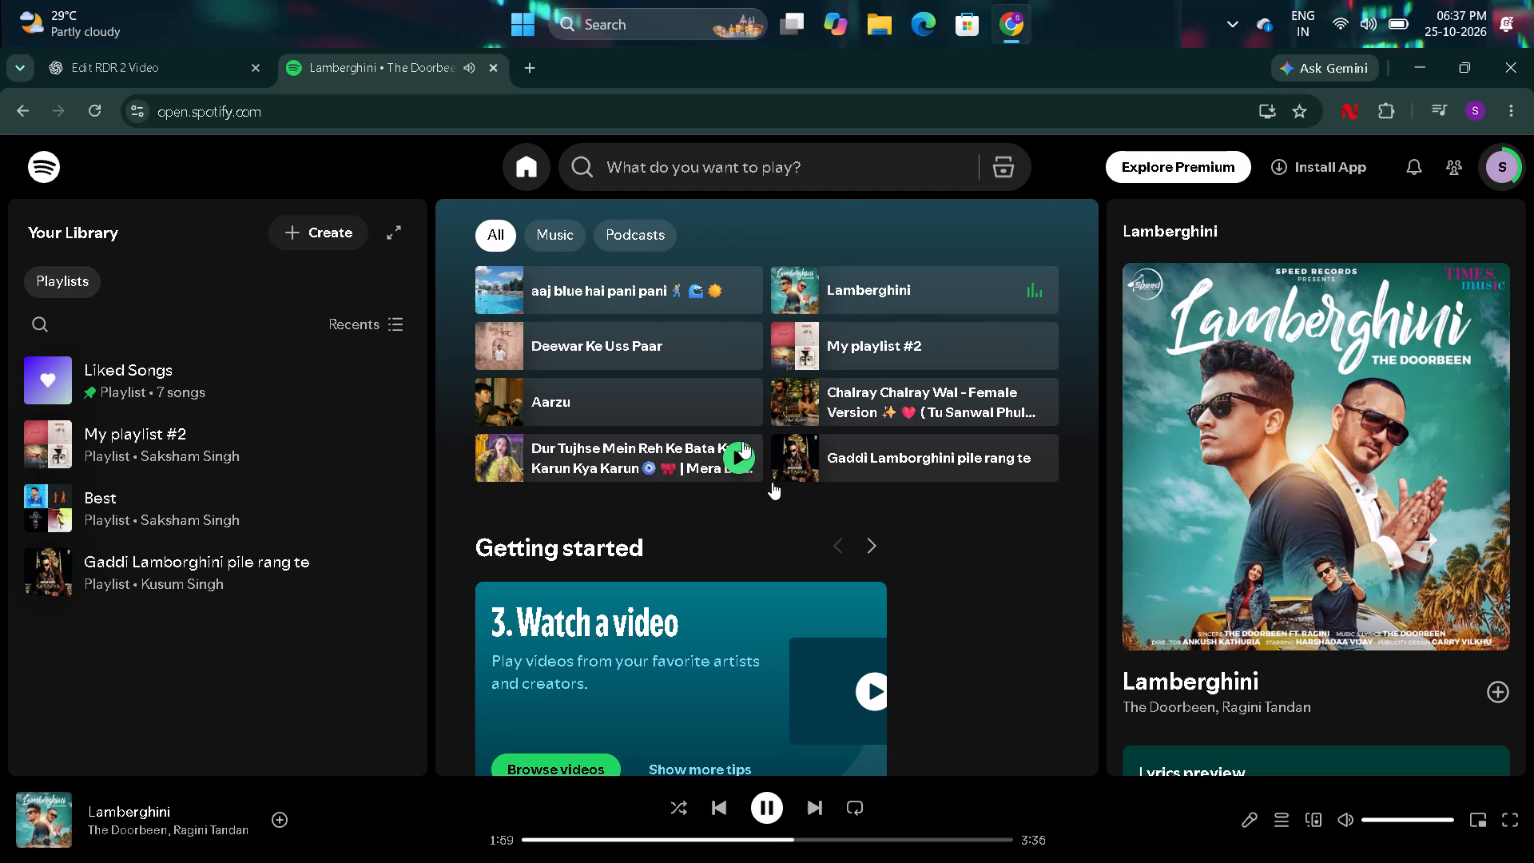
Minimize Chrome and relaunch Shotcut from the desktop.
{"action": "left_click", "coordinate": [1425, 77]}
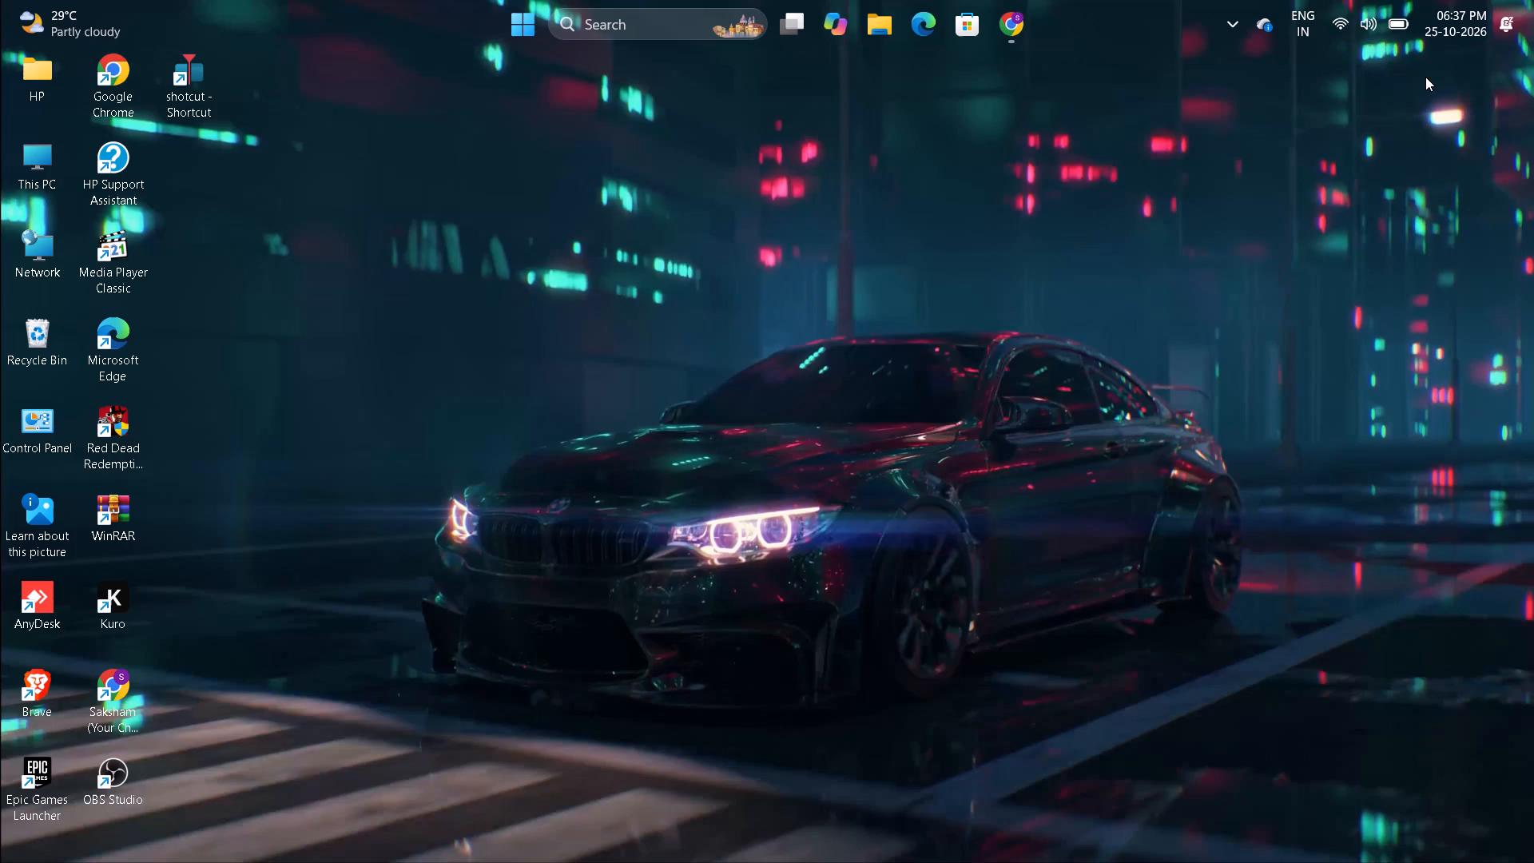
{"action": "double_click", "coordinate": [181, 62]}
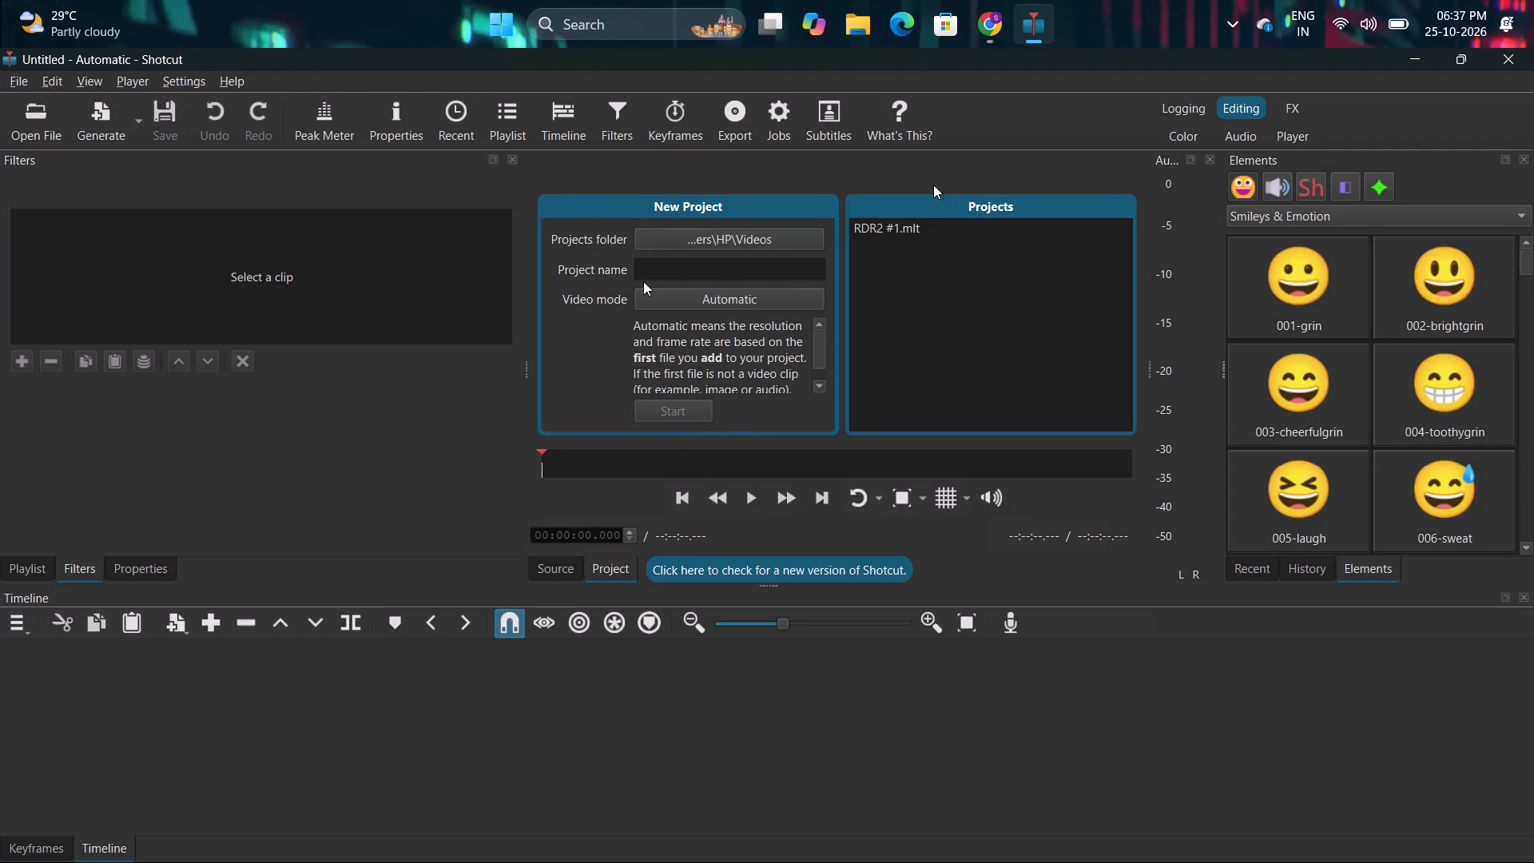
{"action": "left_click_drag", "start_coordinate": [954, 274], "coordinate": [643, 281]}
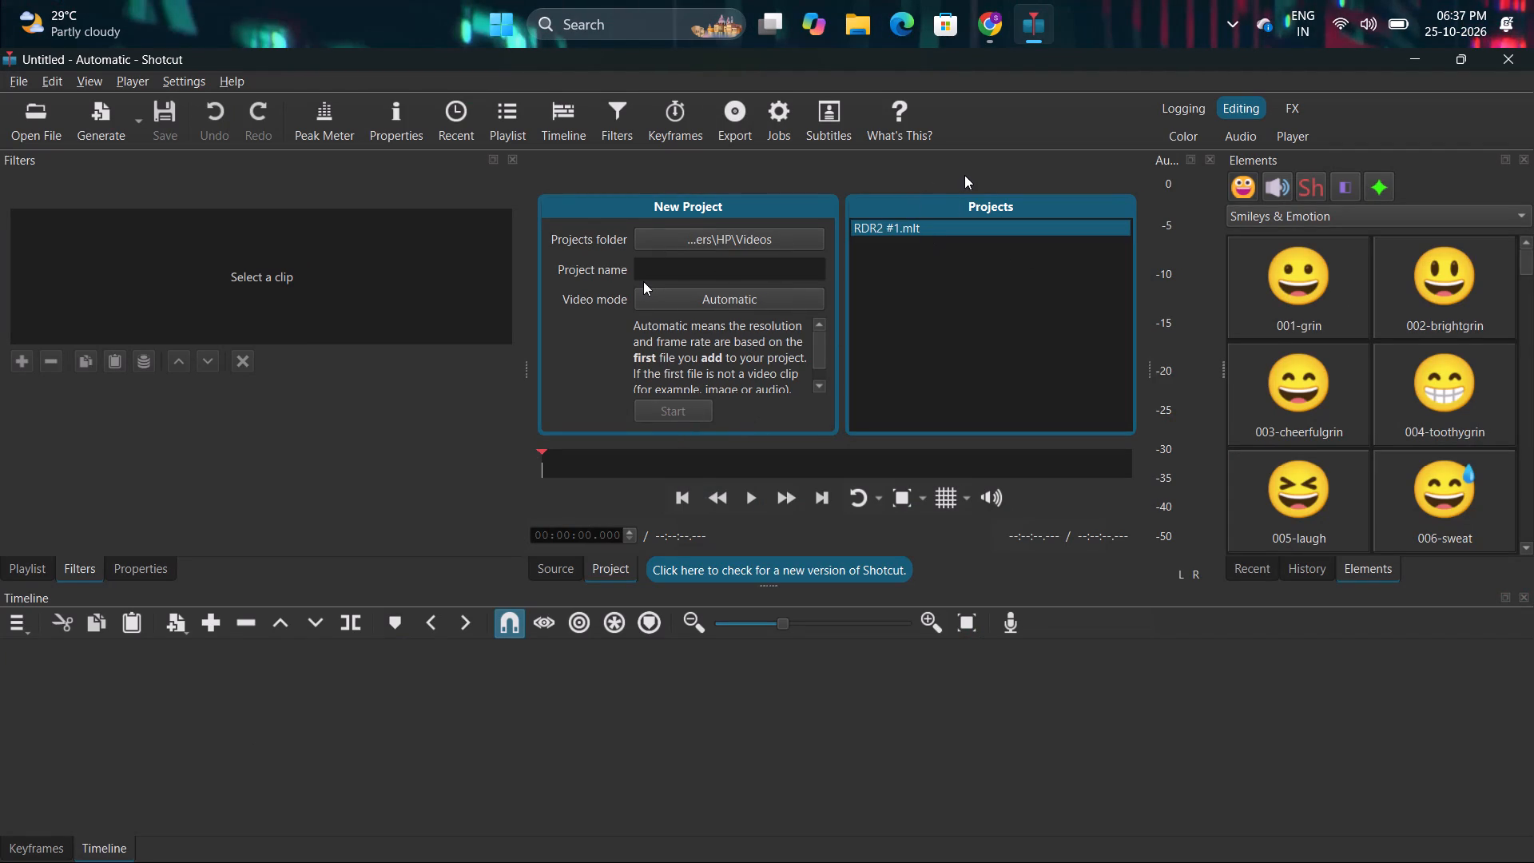
{"action": "left_click_drag", "start_coordinate": [643, 281], "coordinate": [968, 173]}
{"action": "left_click", "coordinate": [968, 173]}
{"action": "left_click", "coordinate": [1019, 176]}
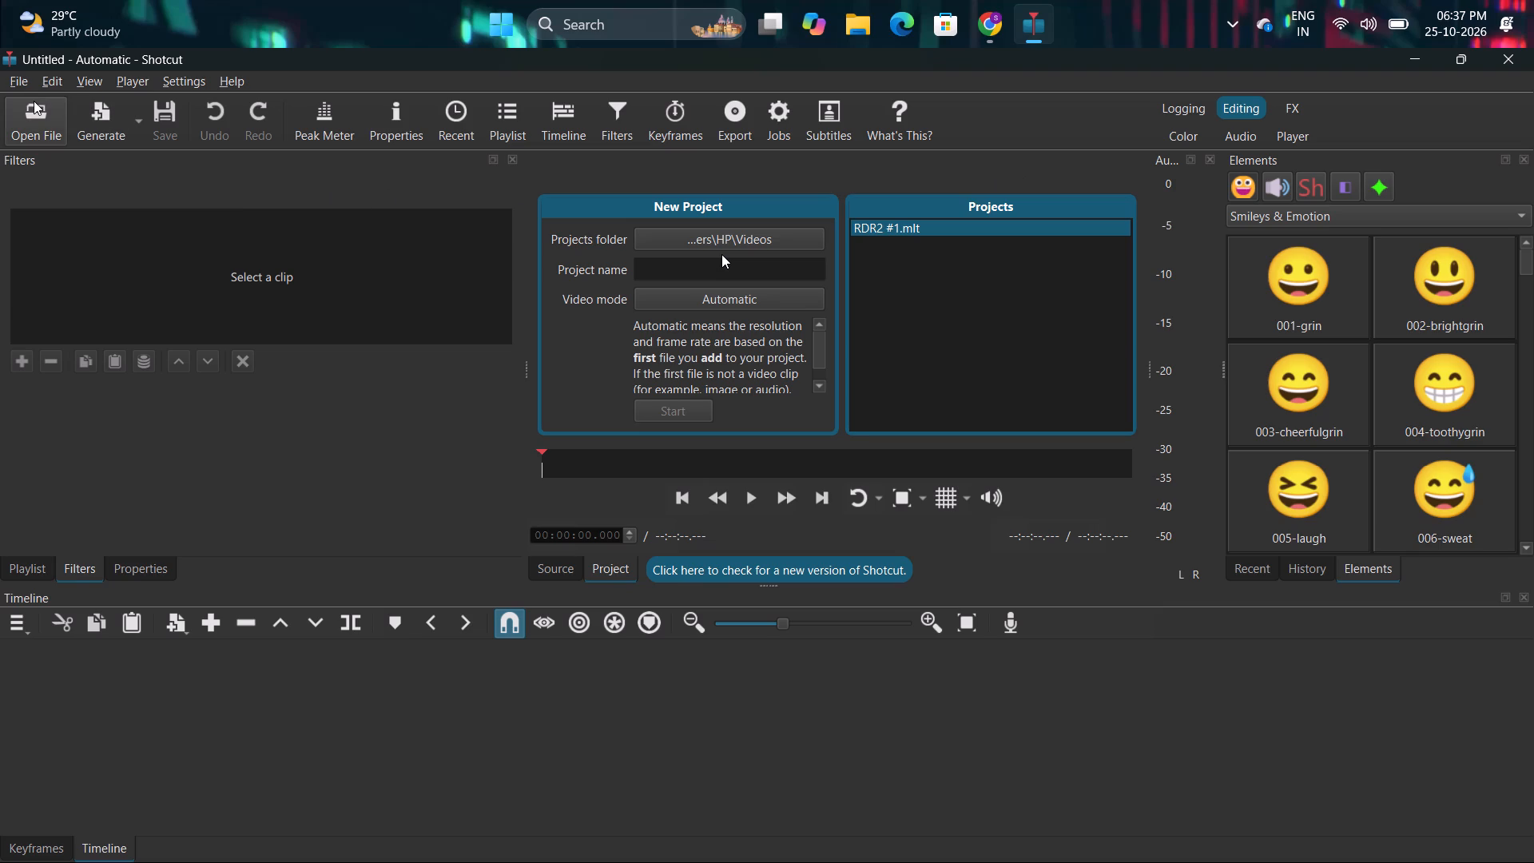
{"action": "left_click", "coordinate": [34, 101]}
{"action": "left_click", "coordinate": [475, 282]}
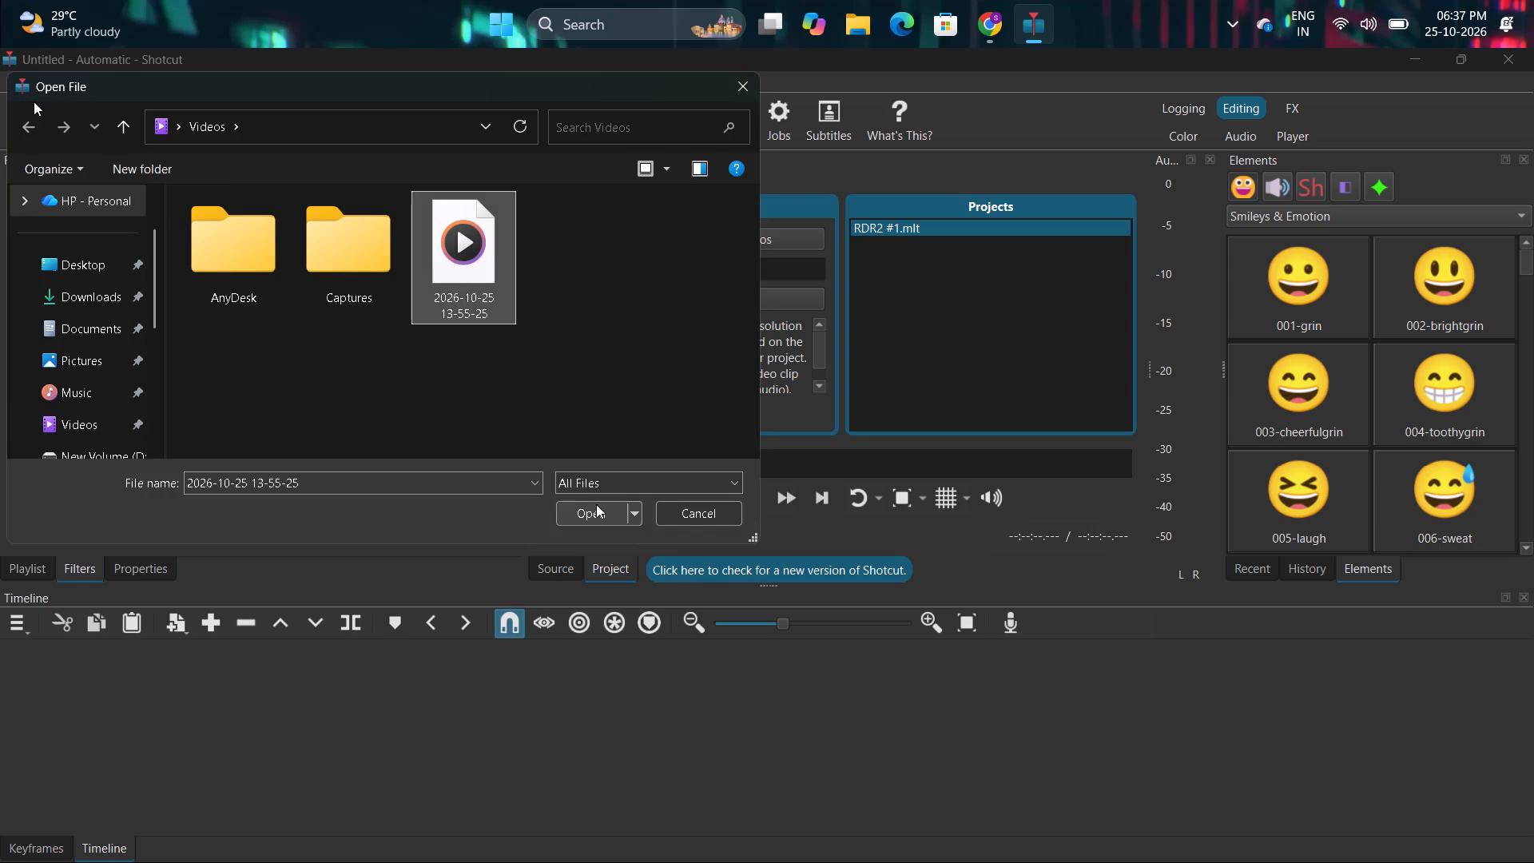
{"action": "left_click", "coordinate": [596, 504]}
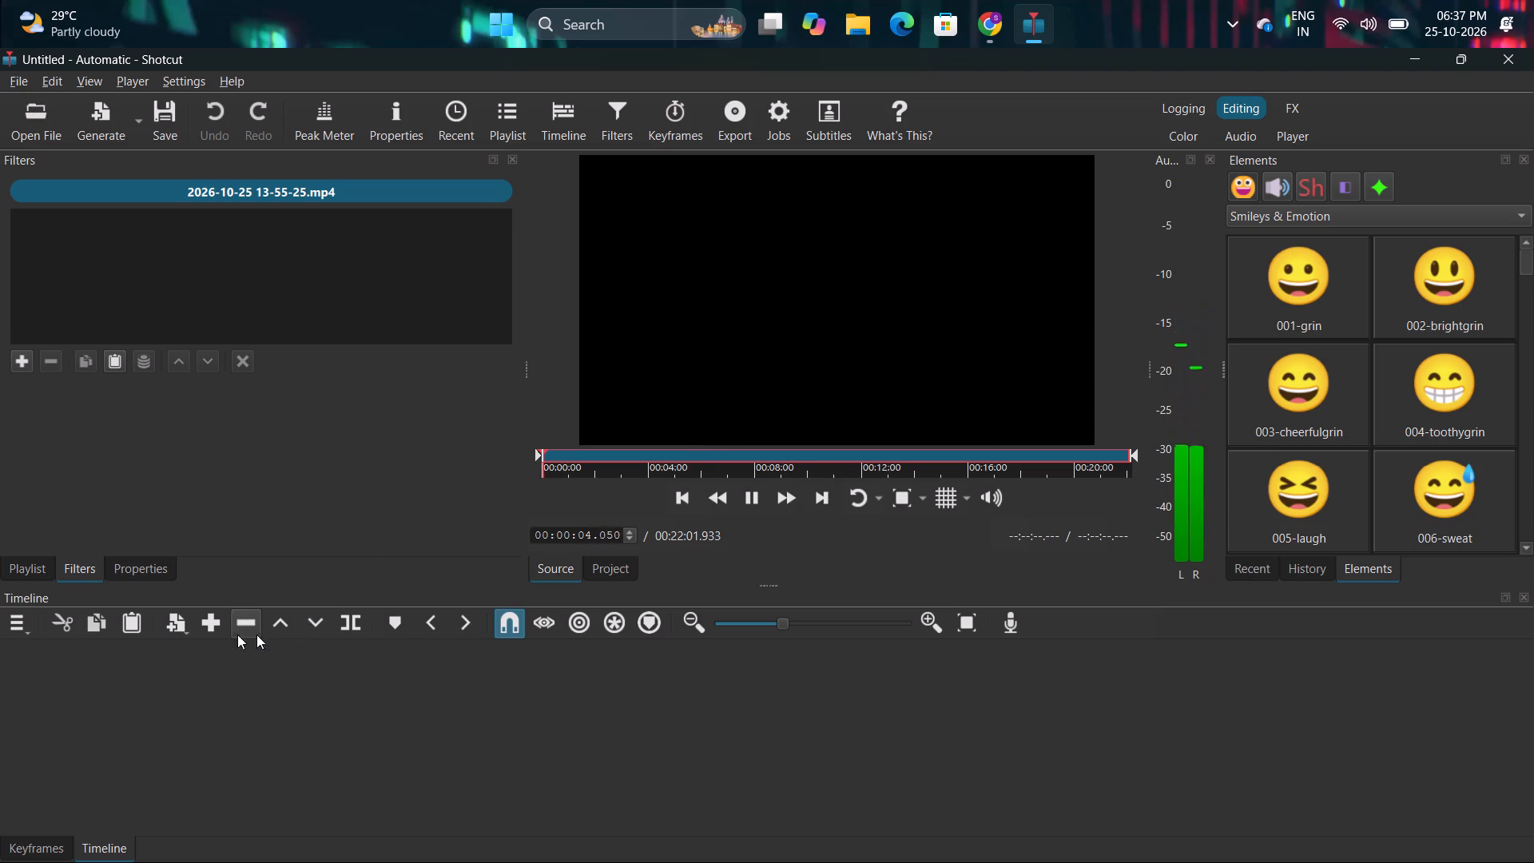
{"action": "left_click", "coordinate": [217, 623]}
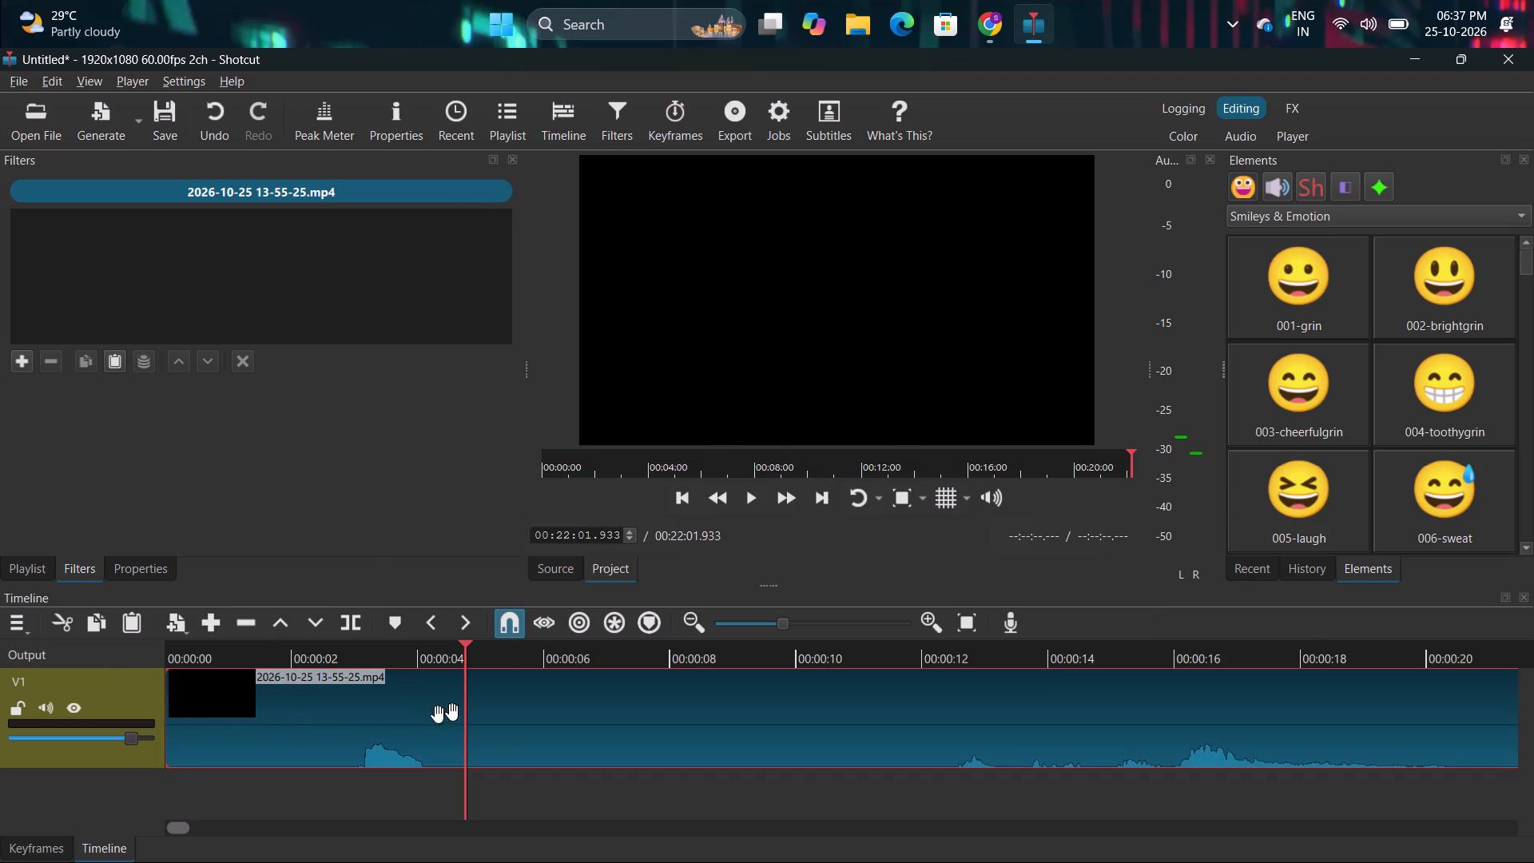
Preview the recording from about 00:17:08 and return the playhead to the start of the timeline.
{"action": "left_click_drag", "start_coordinate": [1123, 461], "coordinate": [1001, 453]}
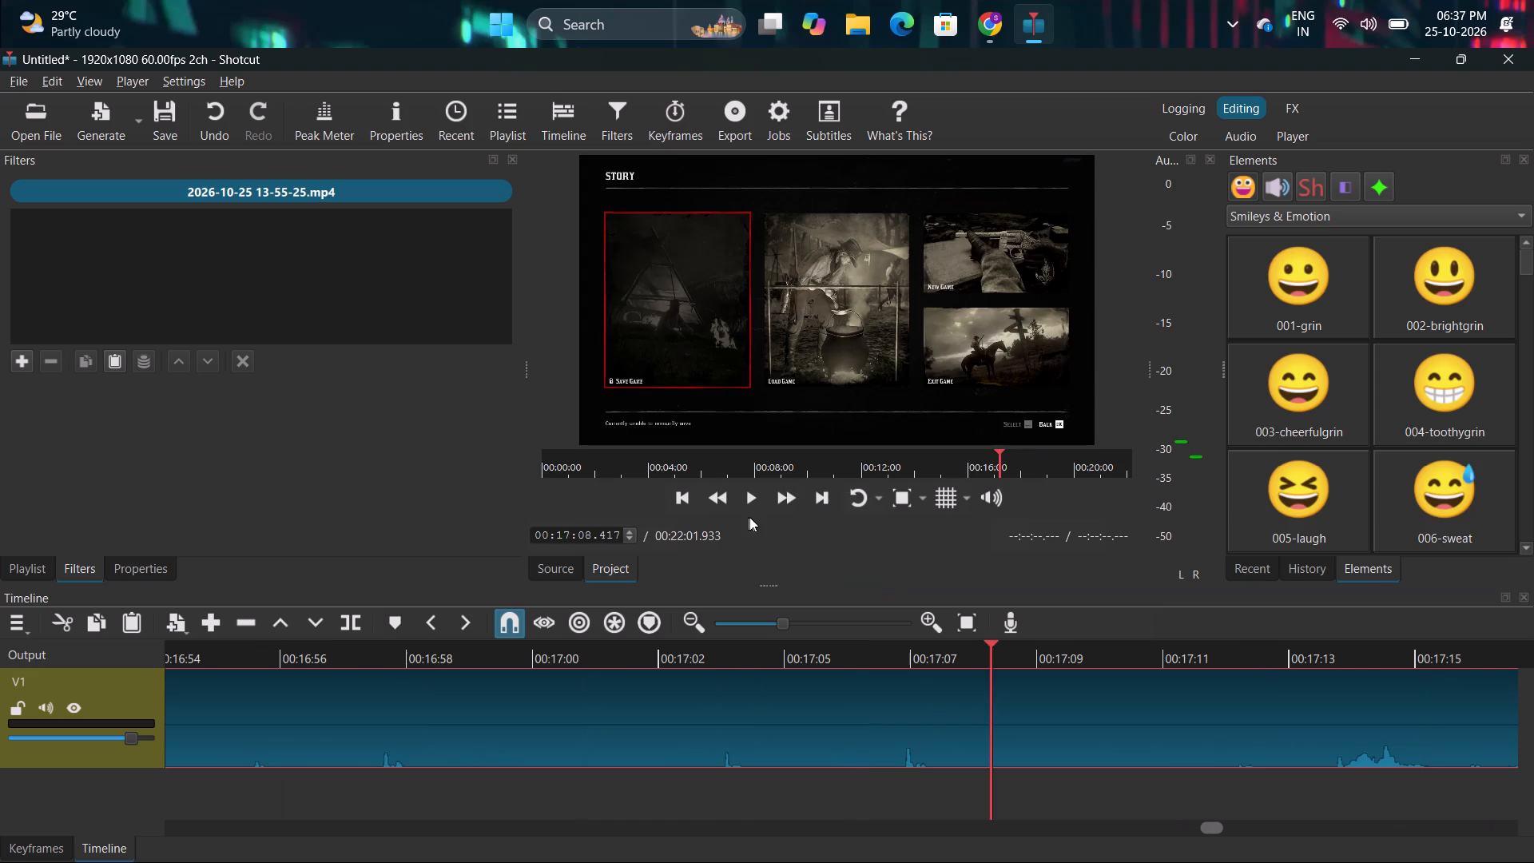
{"action": "left_click", "coordinate": [749, 503]}
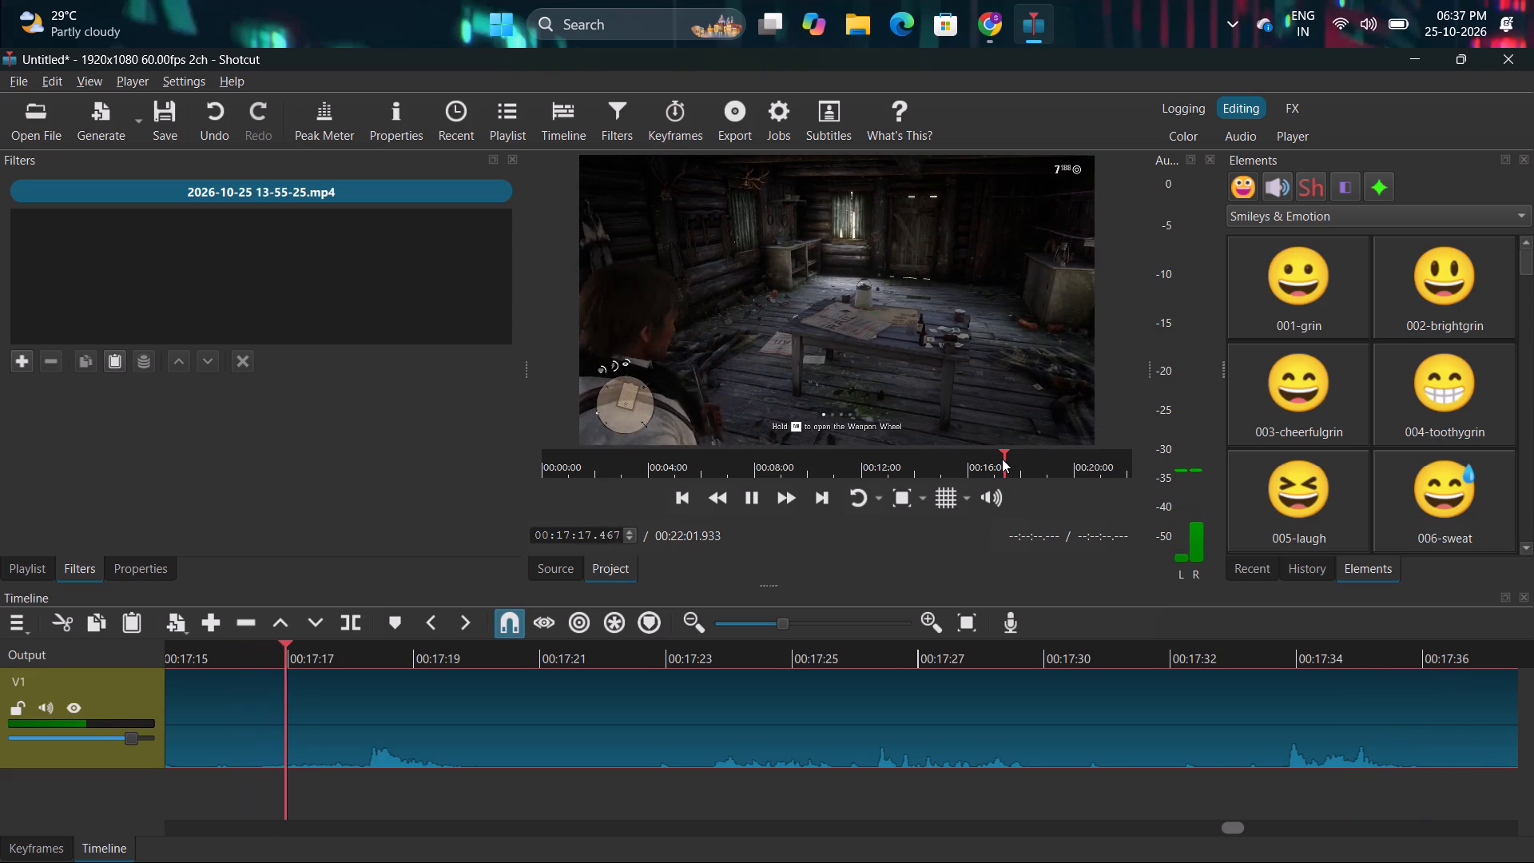
{"action": "left_click_drag", "start_coordinate": [1002, 459], "coordinate": [281, 501]}
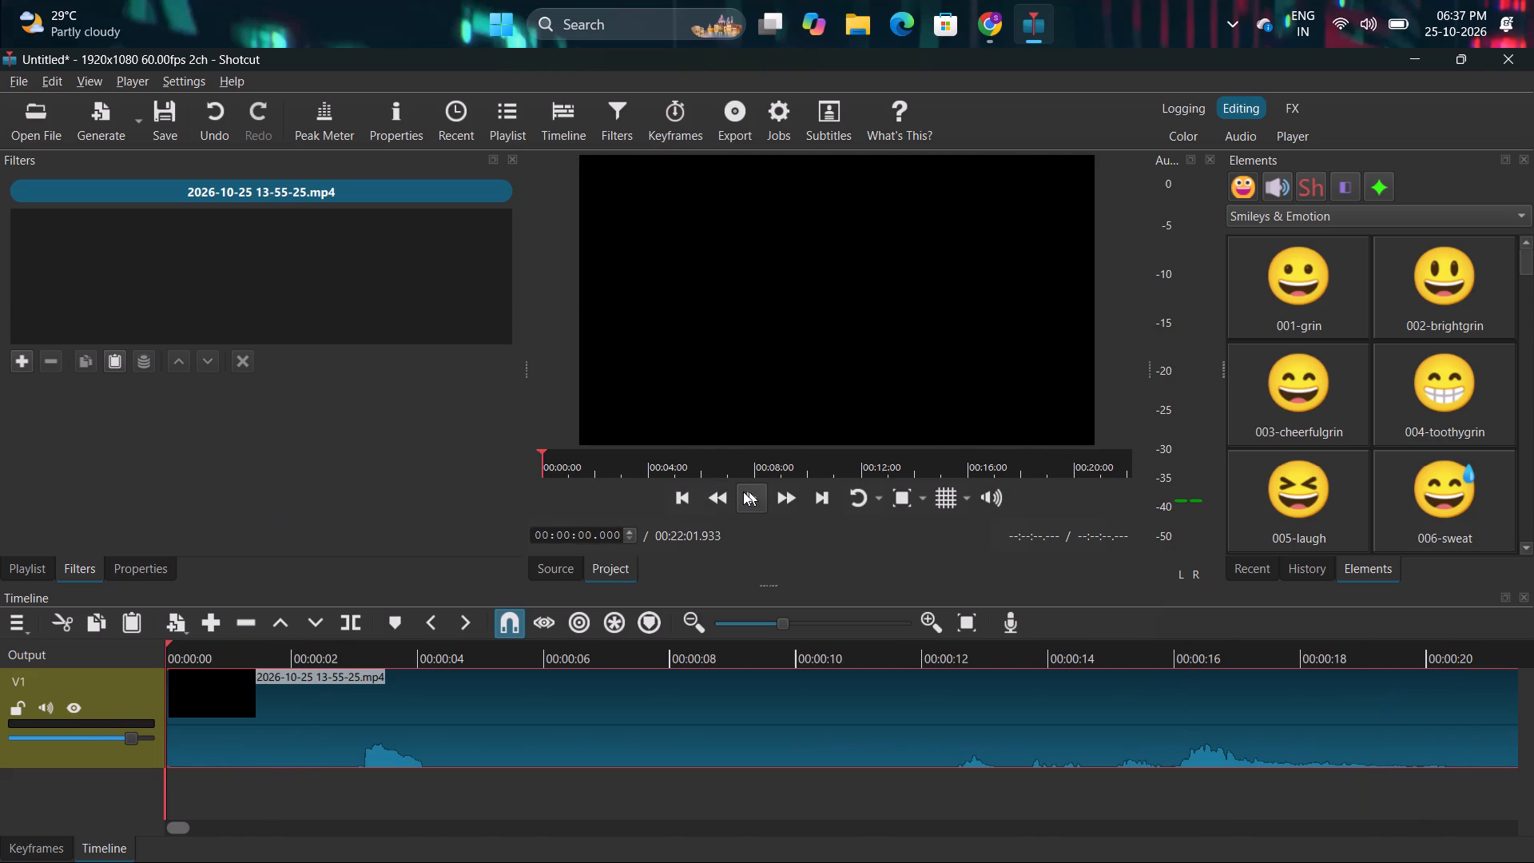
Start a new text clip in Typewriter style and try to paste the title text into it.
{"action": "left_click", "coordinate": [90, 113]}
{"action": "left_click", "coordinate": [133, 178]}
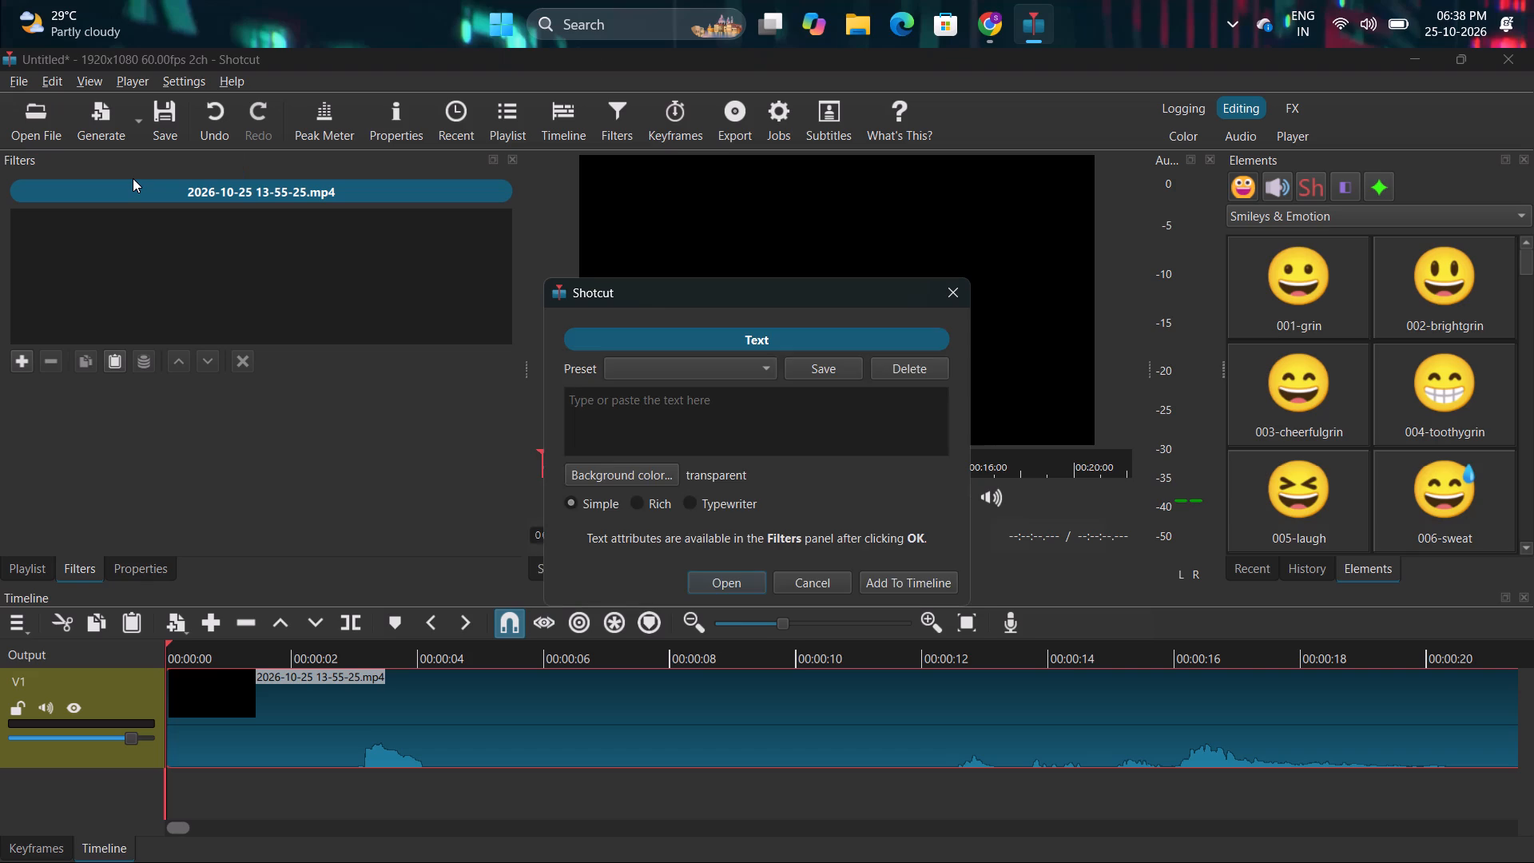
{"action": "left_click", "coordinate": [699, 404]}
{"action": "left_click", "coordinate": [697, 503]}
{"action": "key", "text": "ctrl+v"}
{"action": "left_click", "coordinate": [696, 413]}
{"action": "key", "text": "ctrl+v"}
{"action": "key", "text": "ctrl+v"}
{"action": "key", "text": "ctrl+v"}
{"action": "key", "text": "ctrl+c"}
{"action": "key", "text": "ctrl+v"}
{"action": "left_click", "coordinate": [1007, 17]}
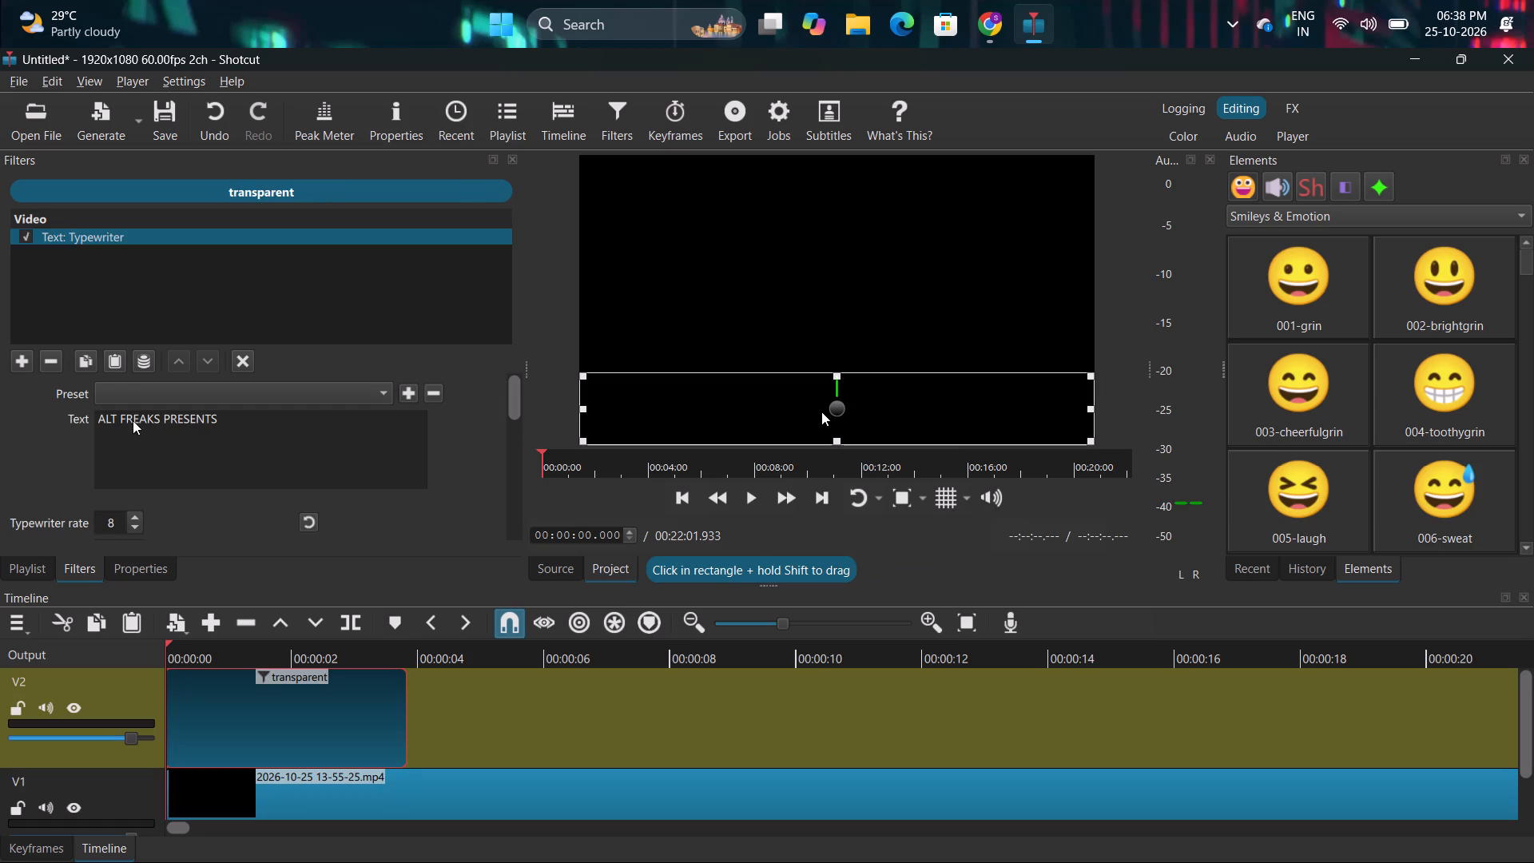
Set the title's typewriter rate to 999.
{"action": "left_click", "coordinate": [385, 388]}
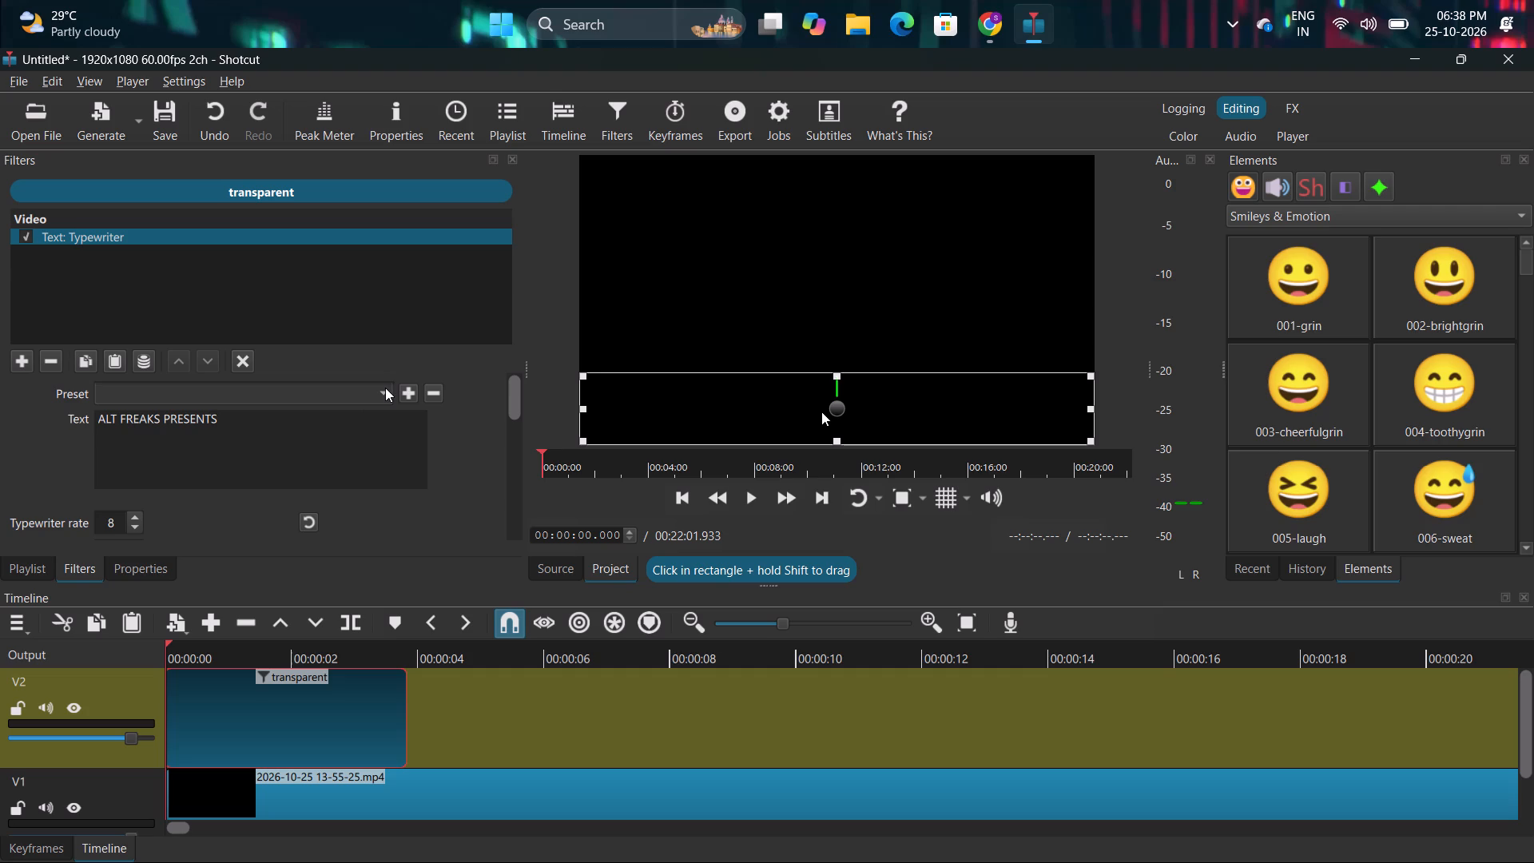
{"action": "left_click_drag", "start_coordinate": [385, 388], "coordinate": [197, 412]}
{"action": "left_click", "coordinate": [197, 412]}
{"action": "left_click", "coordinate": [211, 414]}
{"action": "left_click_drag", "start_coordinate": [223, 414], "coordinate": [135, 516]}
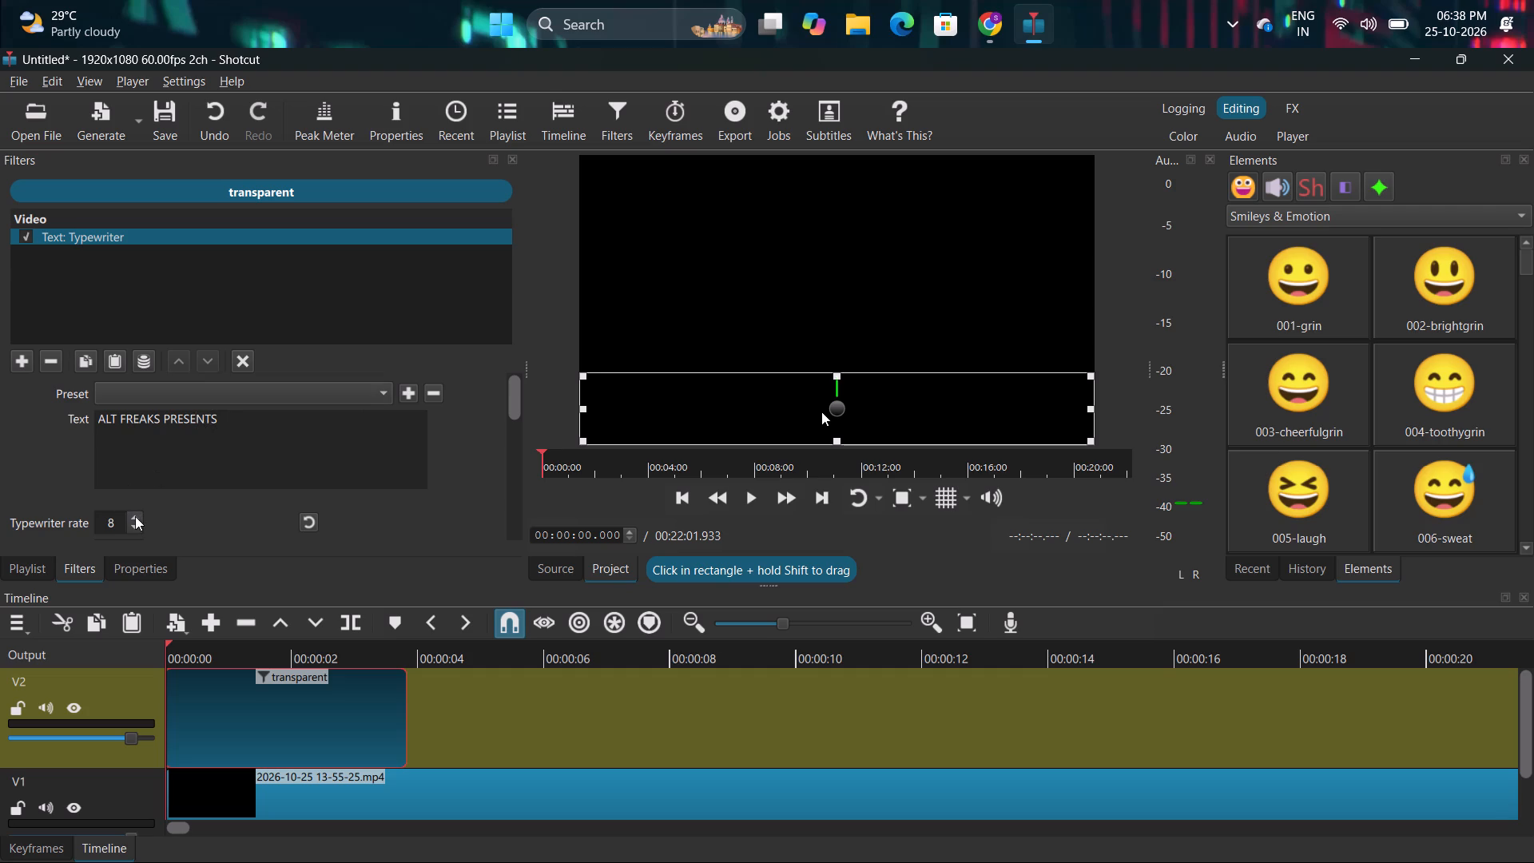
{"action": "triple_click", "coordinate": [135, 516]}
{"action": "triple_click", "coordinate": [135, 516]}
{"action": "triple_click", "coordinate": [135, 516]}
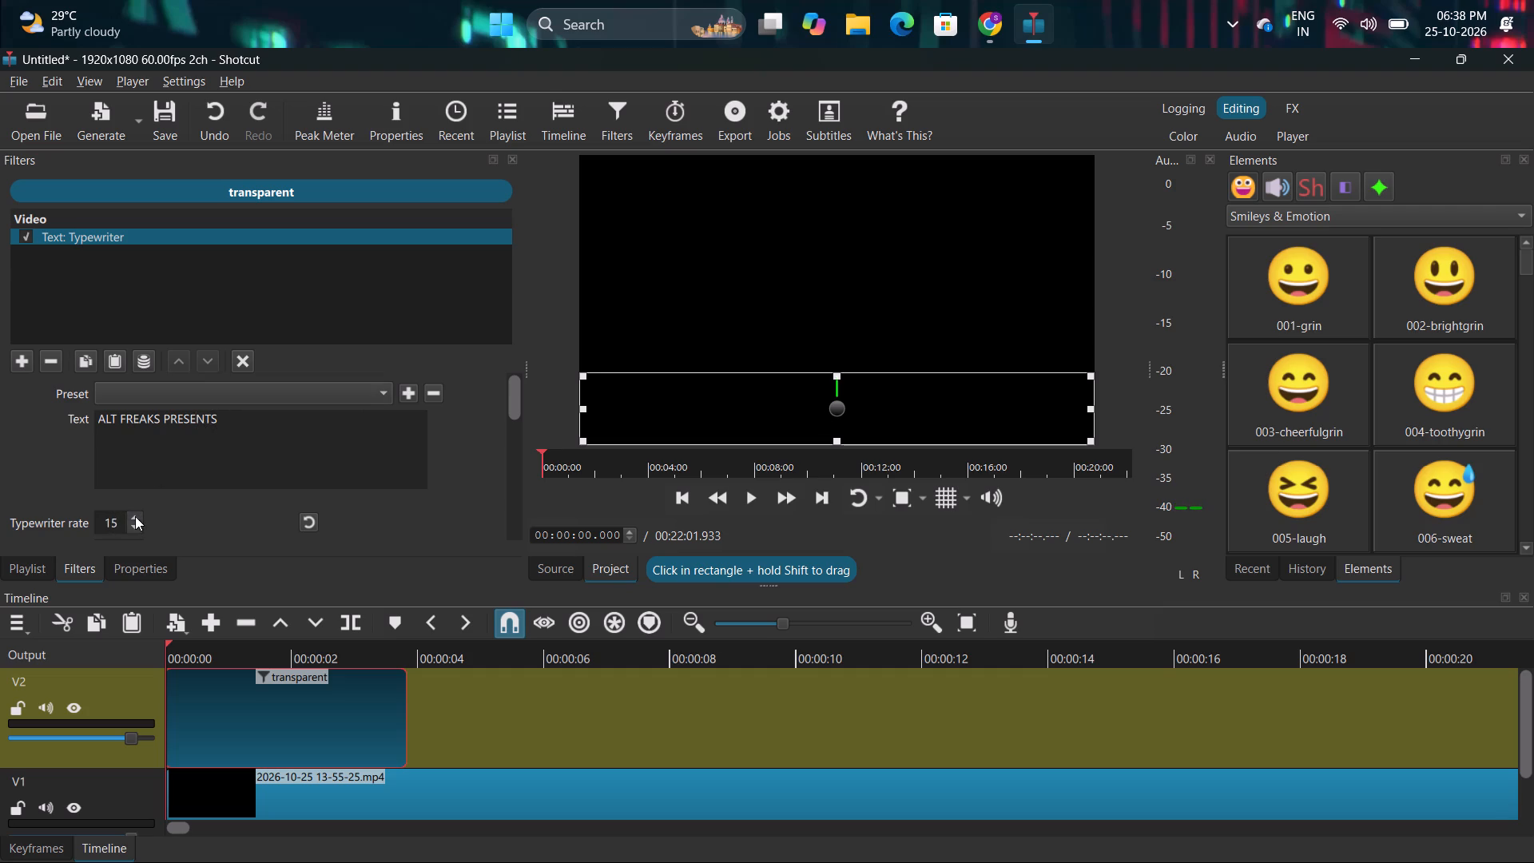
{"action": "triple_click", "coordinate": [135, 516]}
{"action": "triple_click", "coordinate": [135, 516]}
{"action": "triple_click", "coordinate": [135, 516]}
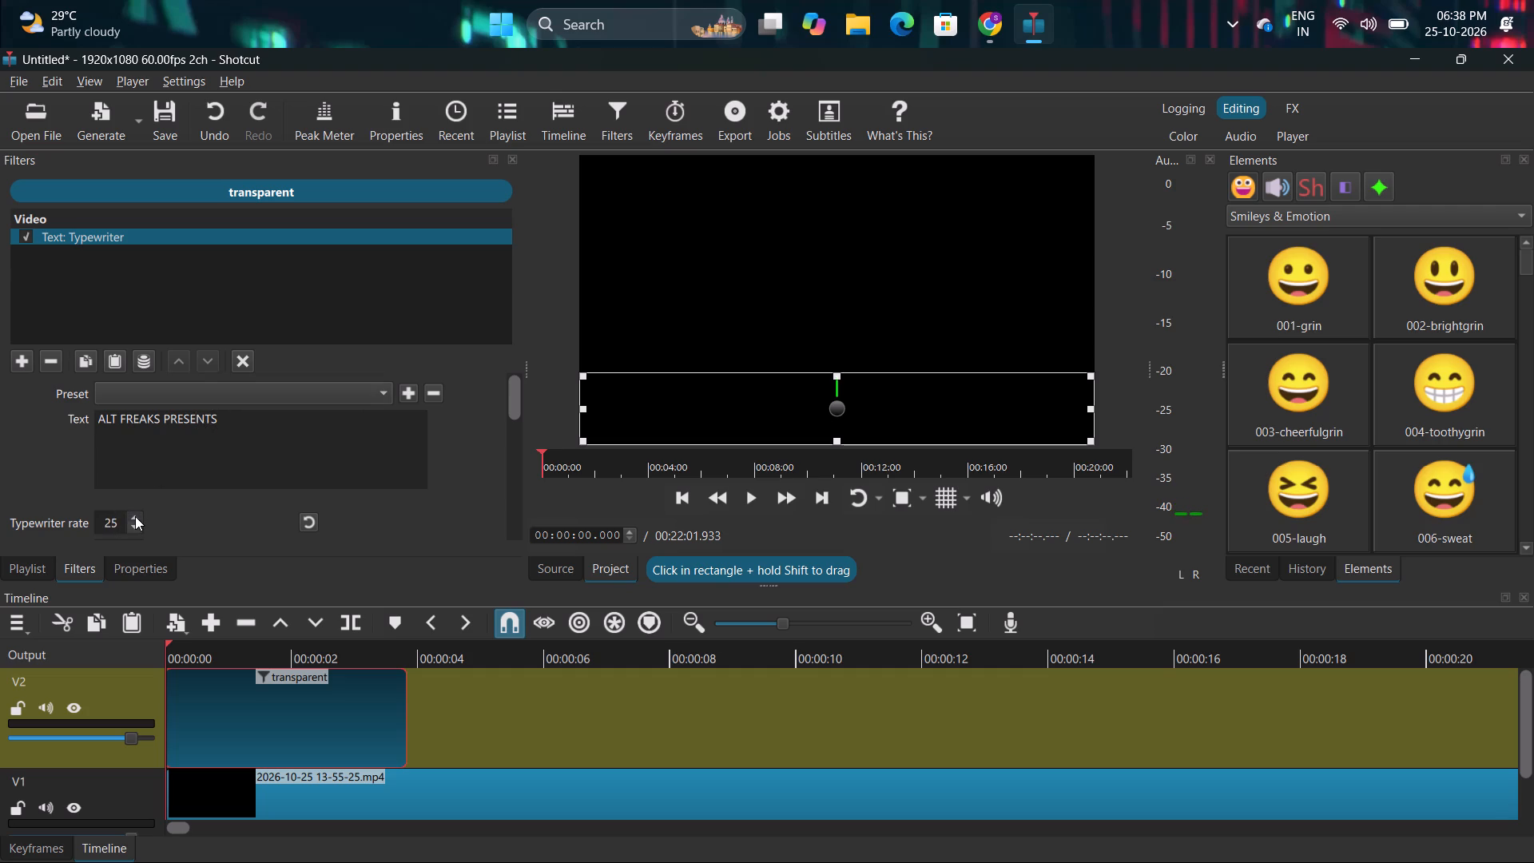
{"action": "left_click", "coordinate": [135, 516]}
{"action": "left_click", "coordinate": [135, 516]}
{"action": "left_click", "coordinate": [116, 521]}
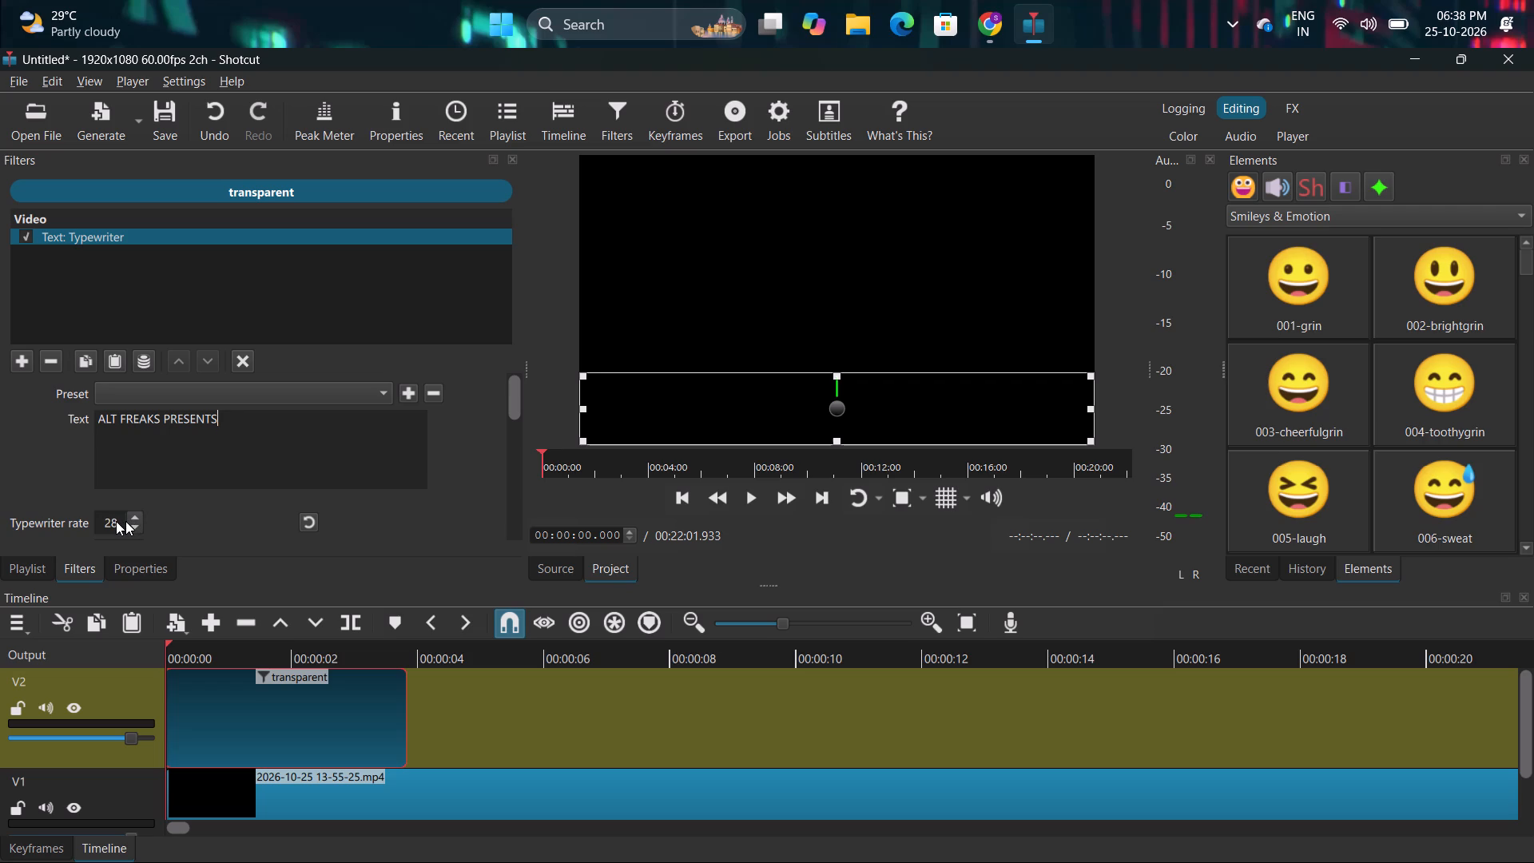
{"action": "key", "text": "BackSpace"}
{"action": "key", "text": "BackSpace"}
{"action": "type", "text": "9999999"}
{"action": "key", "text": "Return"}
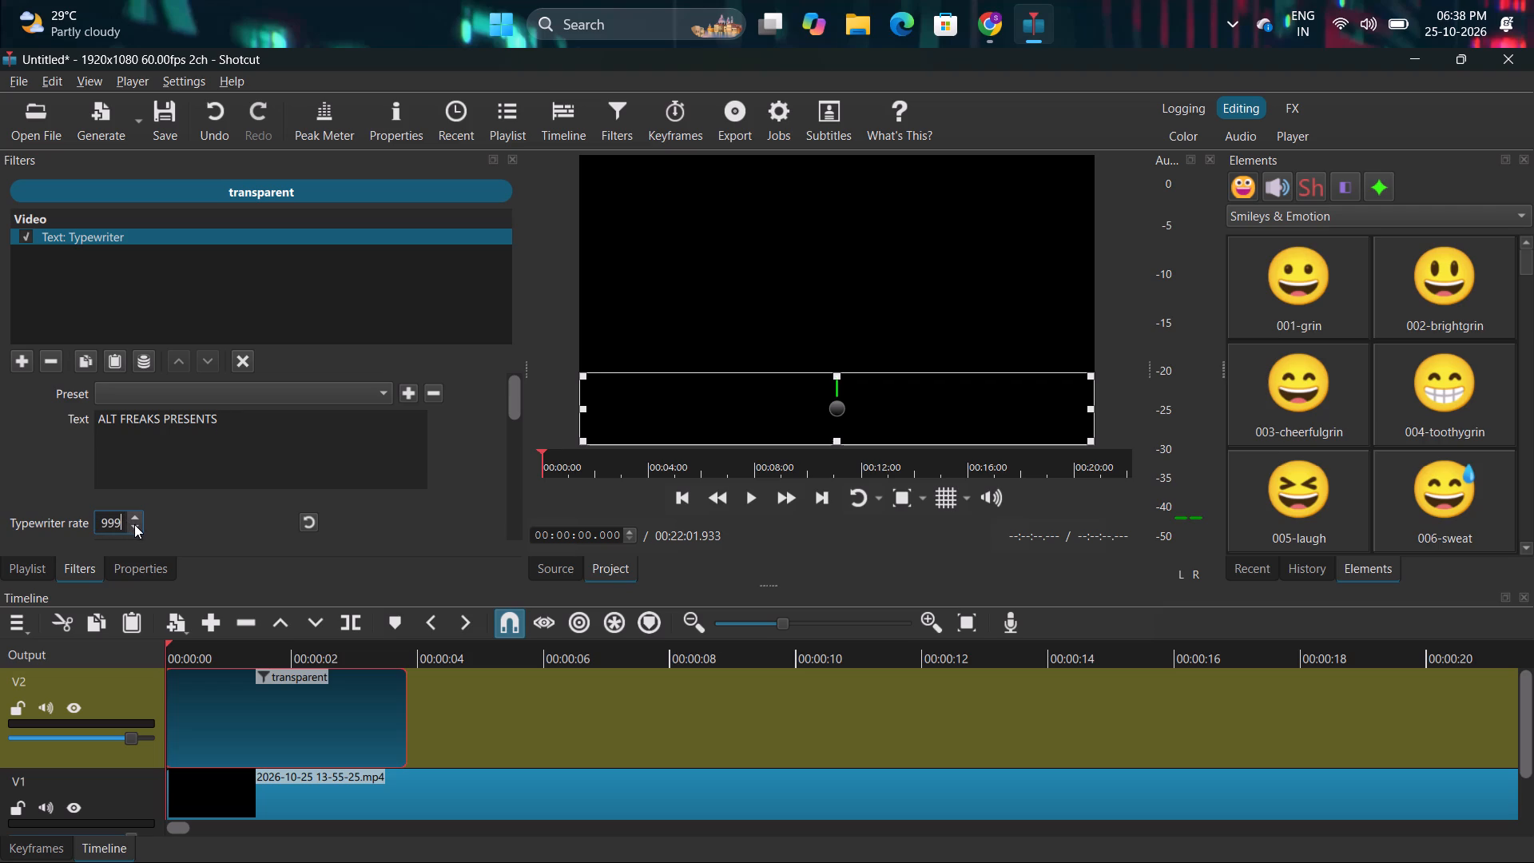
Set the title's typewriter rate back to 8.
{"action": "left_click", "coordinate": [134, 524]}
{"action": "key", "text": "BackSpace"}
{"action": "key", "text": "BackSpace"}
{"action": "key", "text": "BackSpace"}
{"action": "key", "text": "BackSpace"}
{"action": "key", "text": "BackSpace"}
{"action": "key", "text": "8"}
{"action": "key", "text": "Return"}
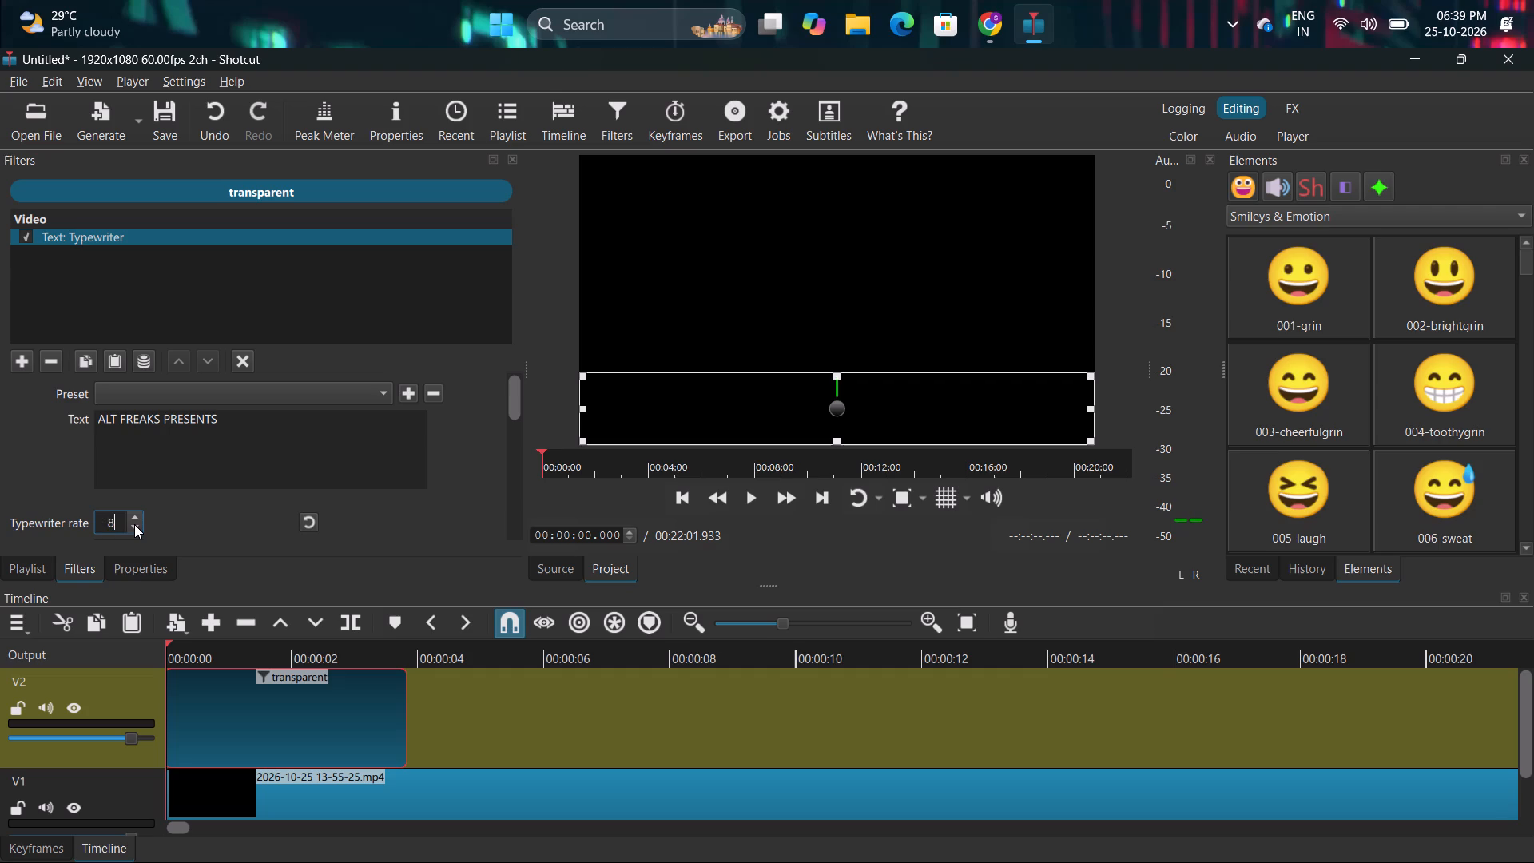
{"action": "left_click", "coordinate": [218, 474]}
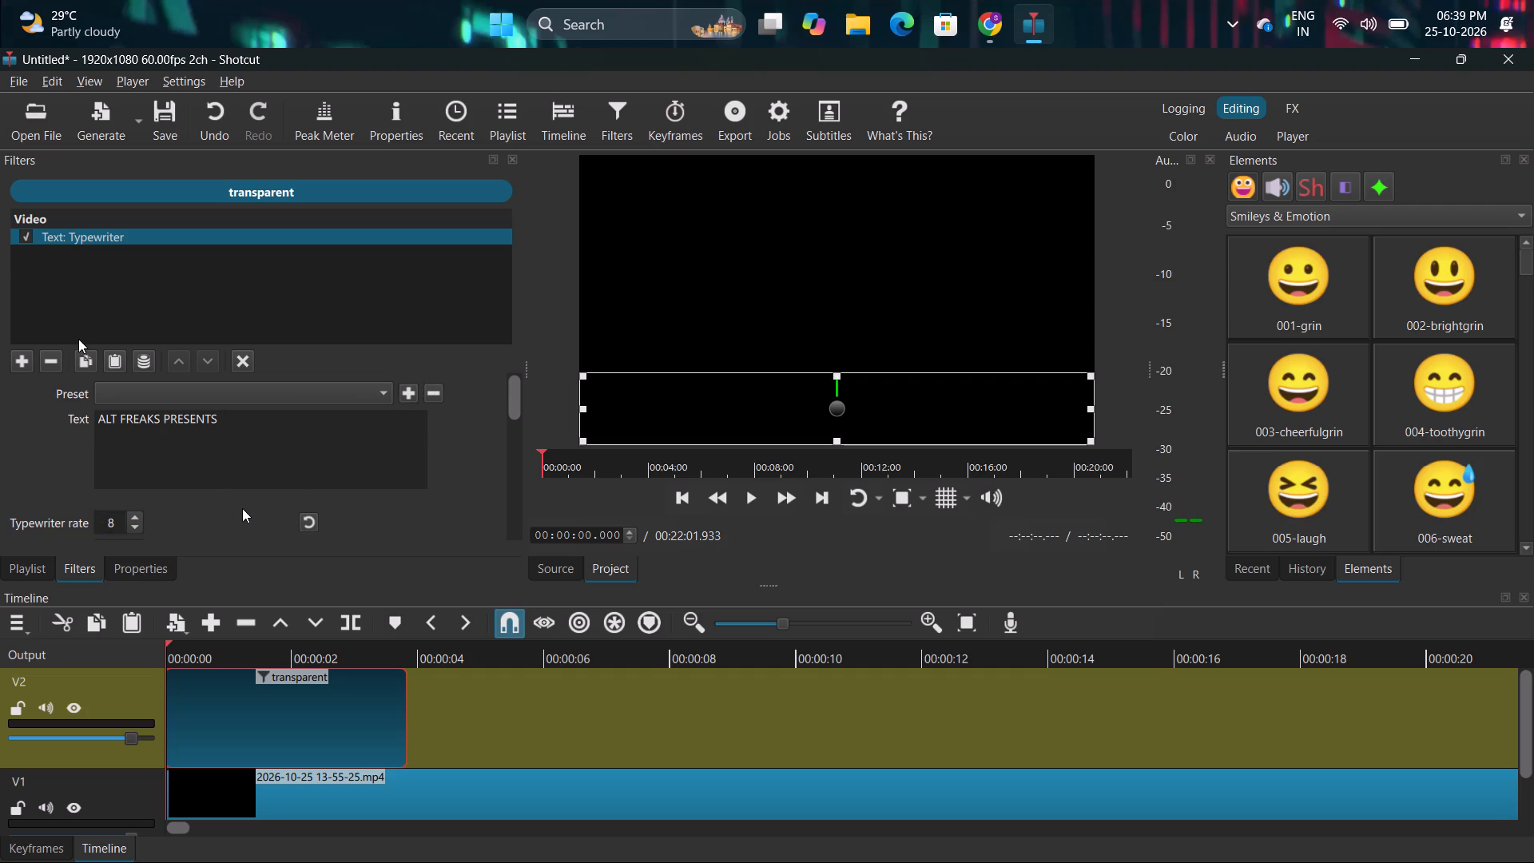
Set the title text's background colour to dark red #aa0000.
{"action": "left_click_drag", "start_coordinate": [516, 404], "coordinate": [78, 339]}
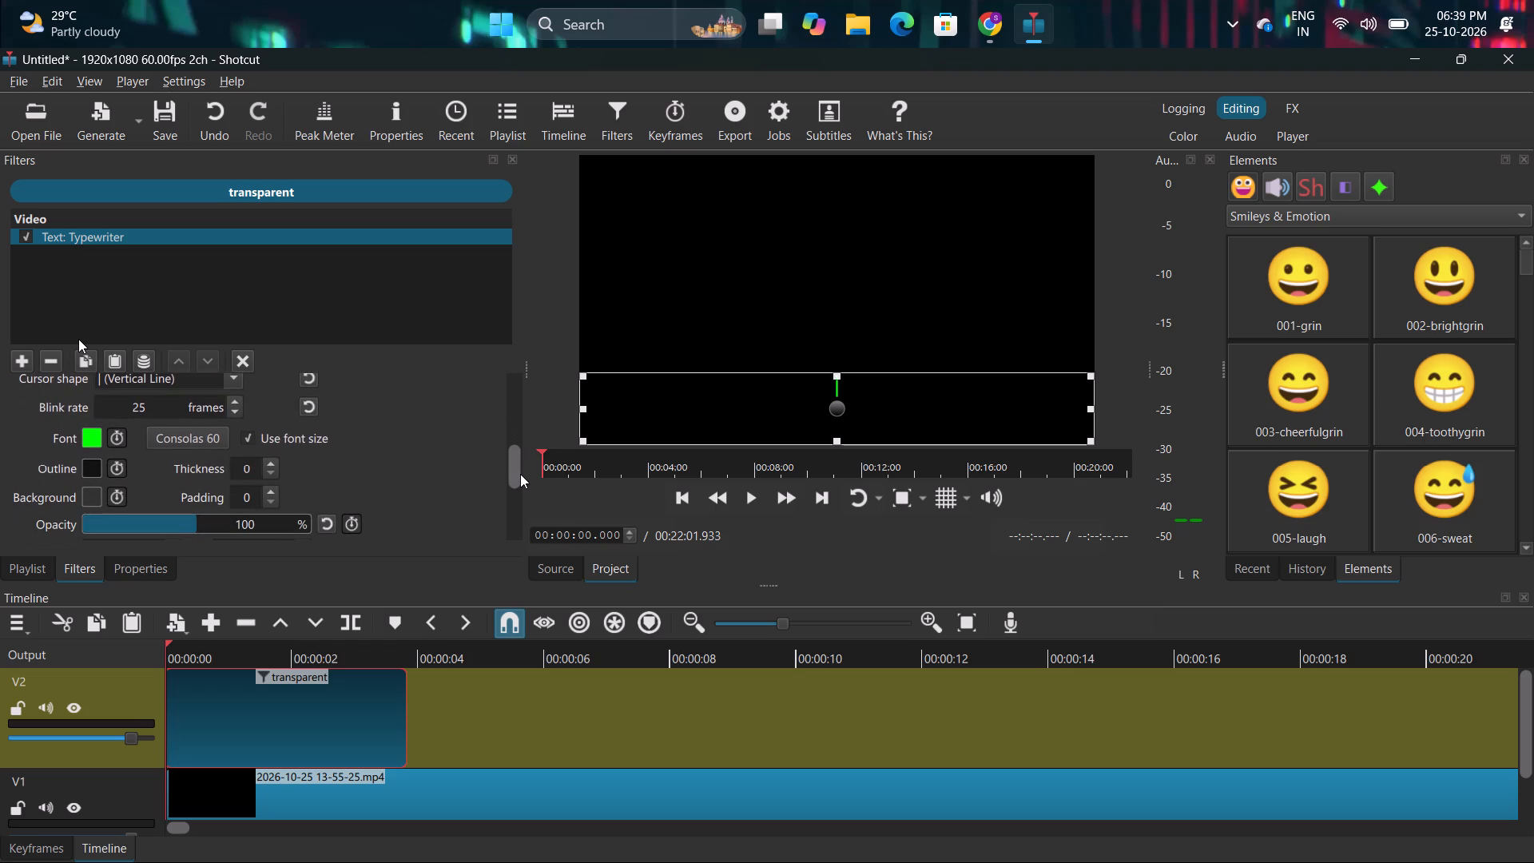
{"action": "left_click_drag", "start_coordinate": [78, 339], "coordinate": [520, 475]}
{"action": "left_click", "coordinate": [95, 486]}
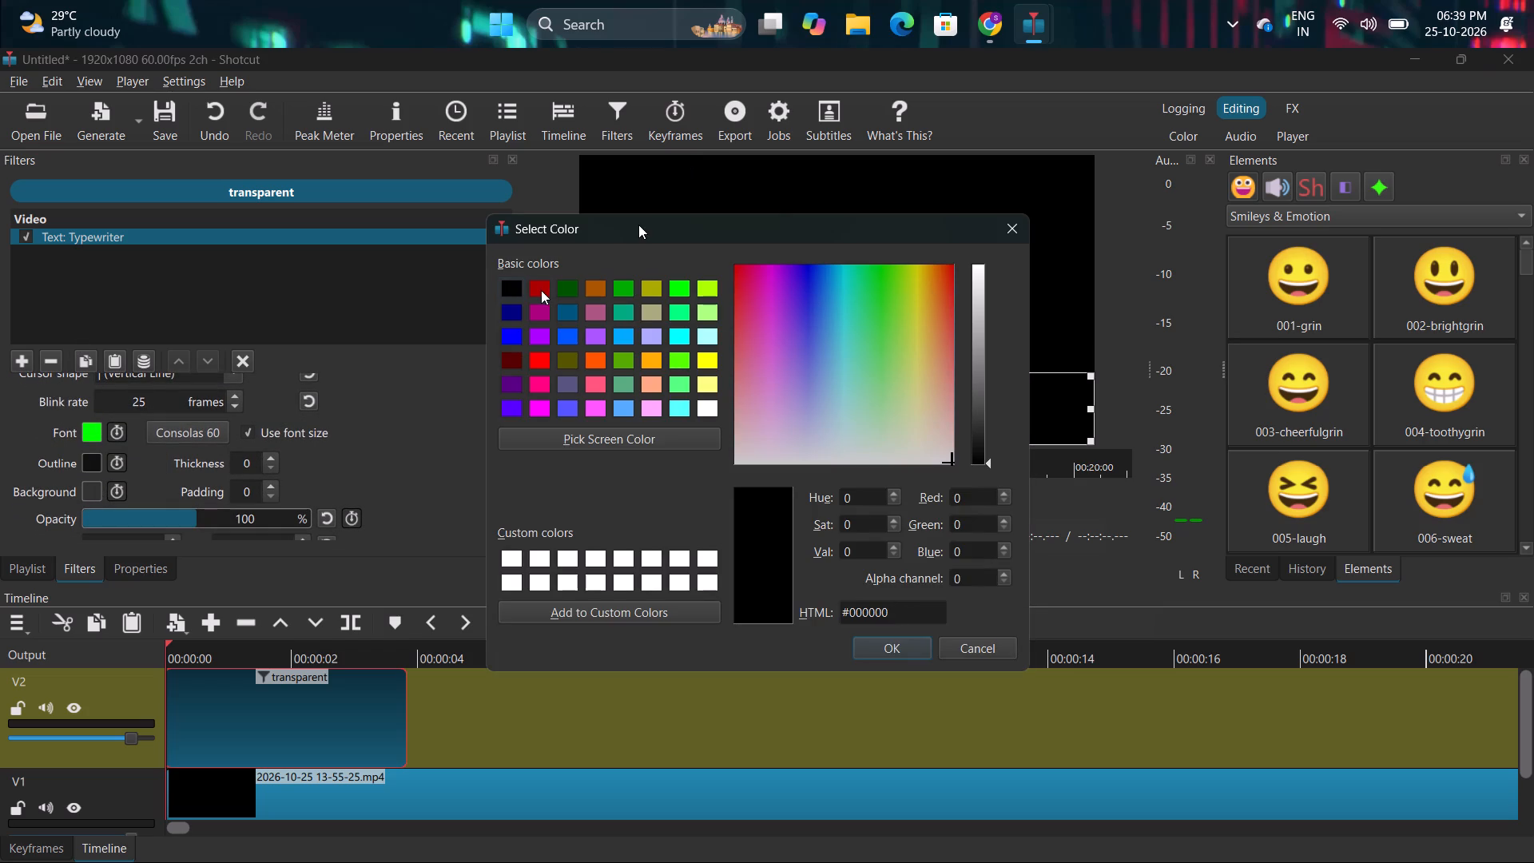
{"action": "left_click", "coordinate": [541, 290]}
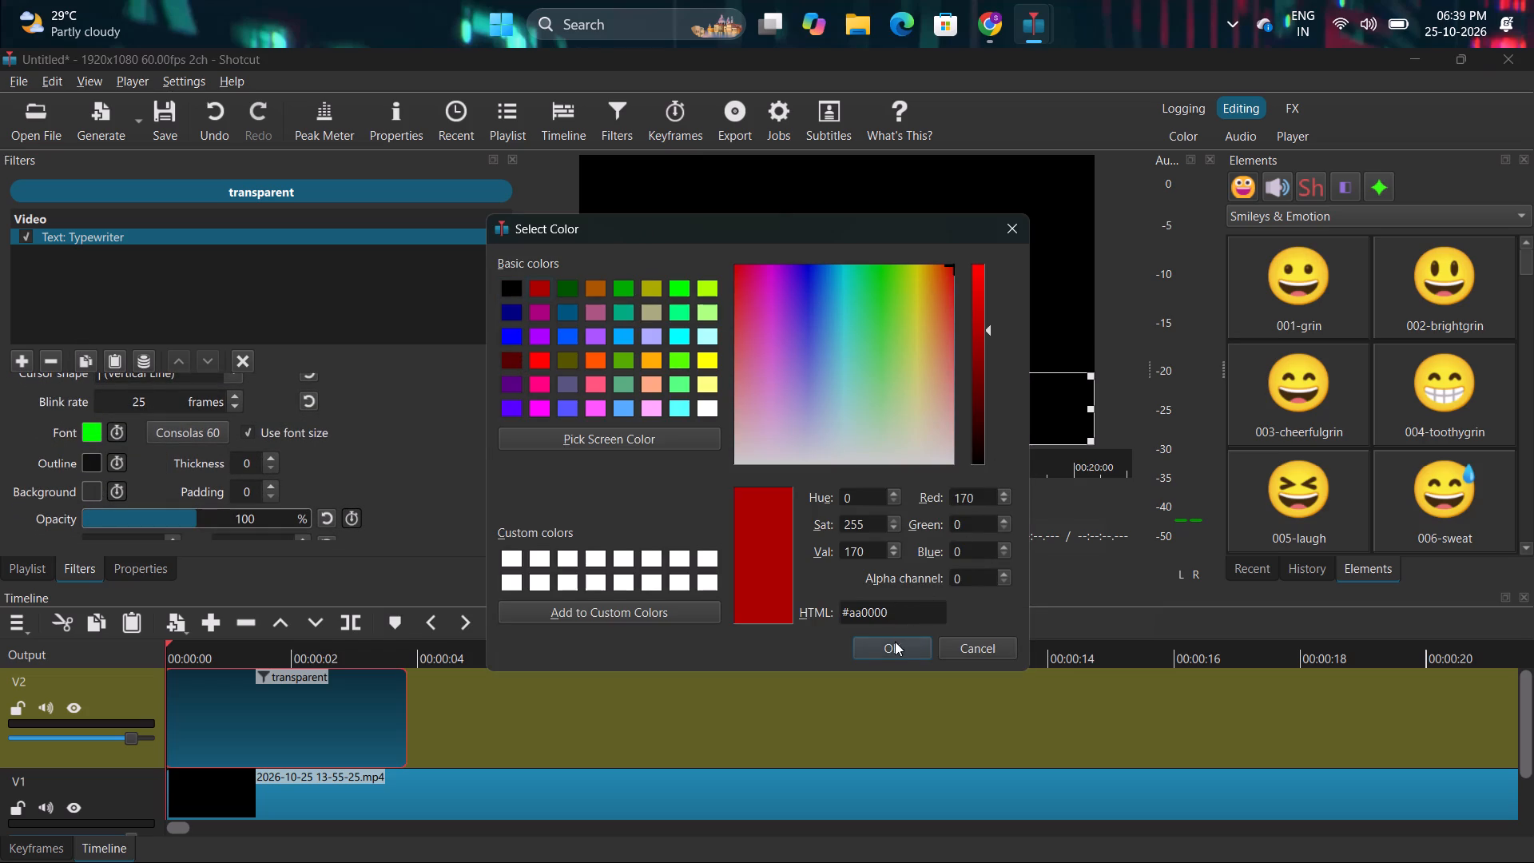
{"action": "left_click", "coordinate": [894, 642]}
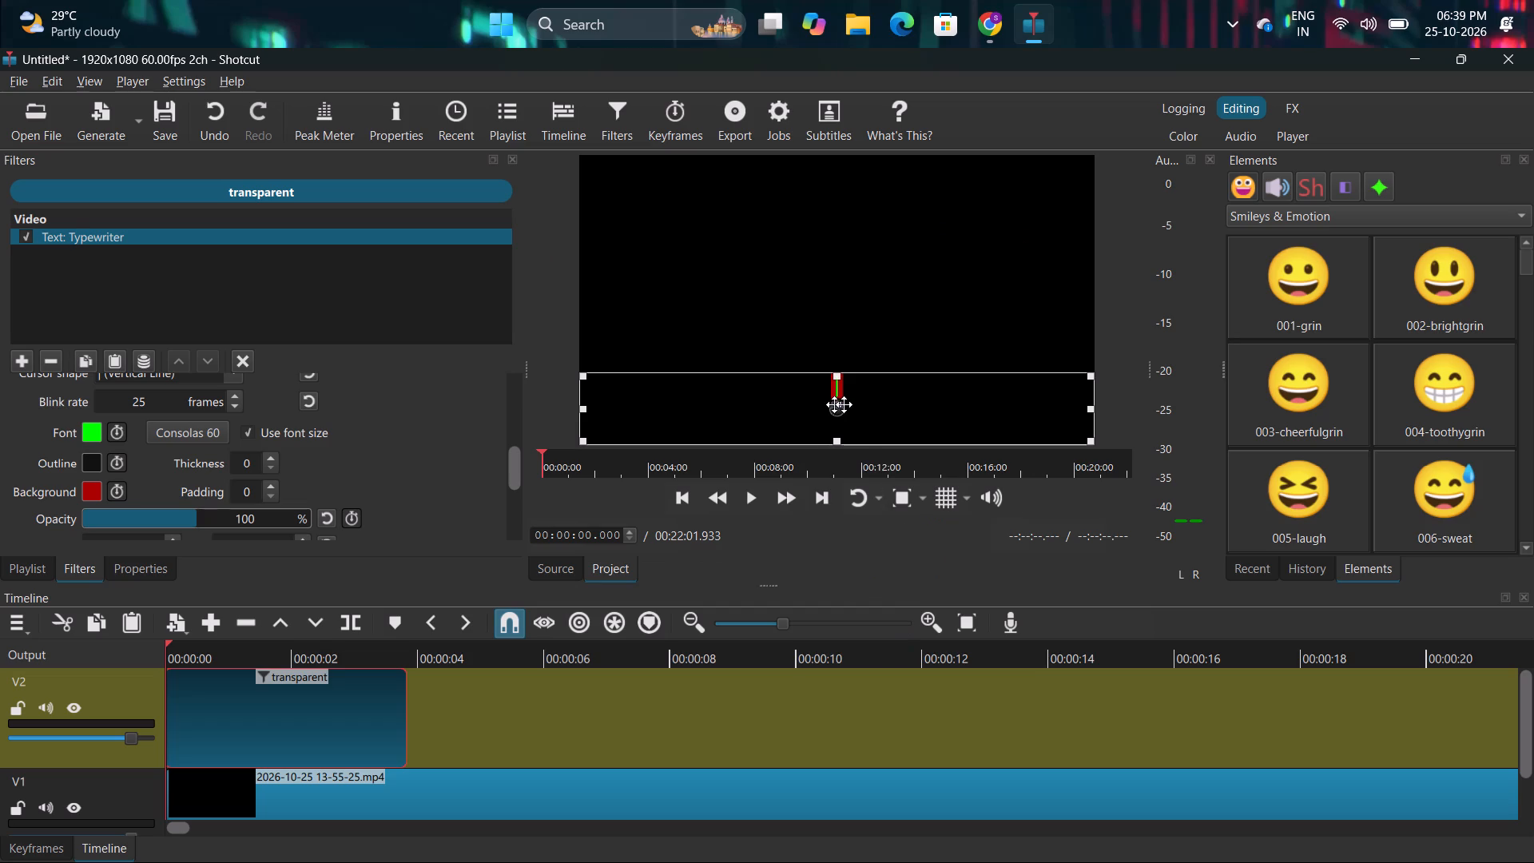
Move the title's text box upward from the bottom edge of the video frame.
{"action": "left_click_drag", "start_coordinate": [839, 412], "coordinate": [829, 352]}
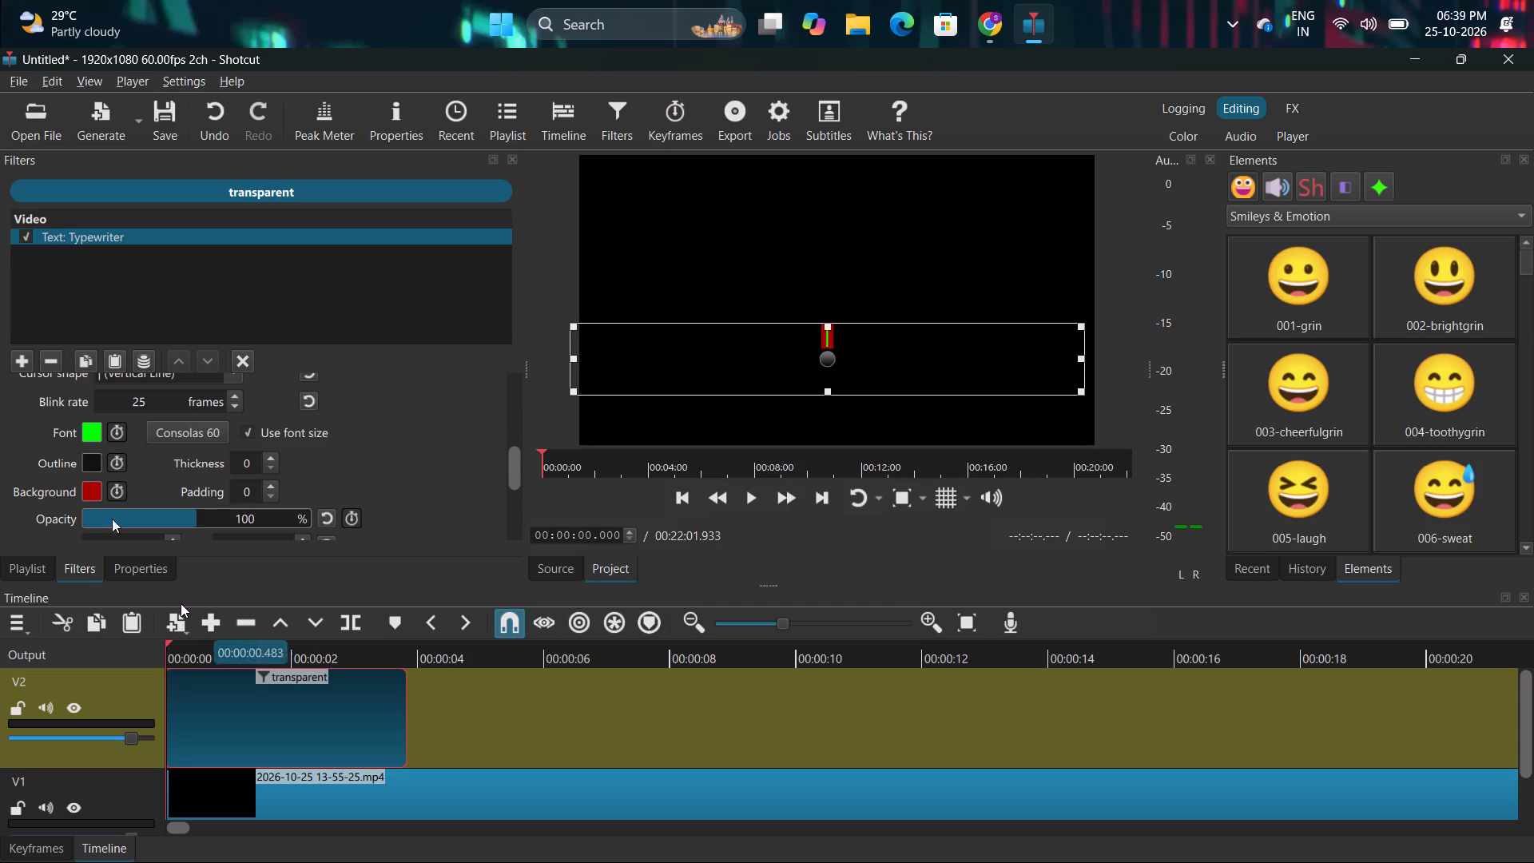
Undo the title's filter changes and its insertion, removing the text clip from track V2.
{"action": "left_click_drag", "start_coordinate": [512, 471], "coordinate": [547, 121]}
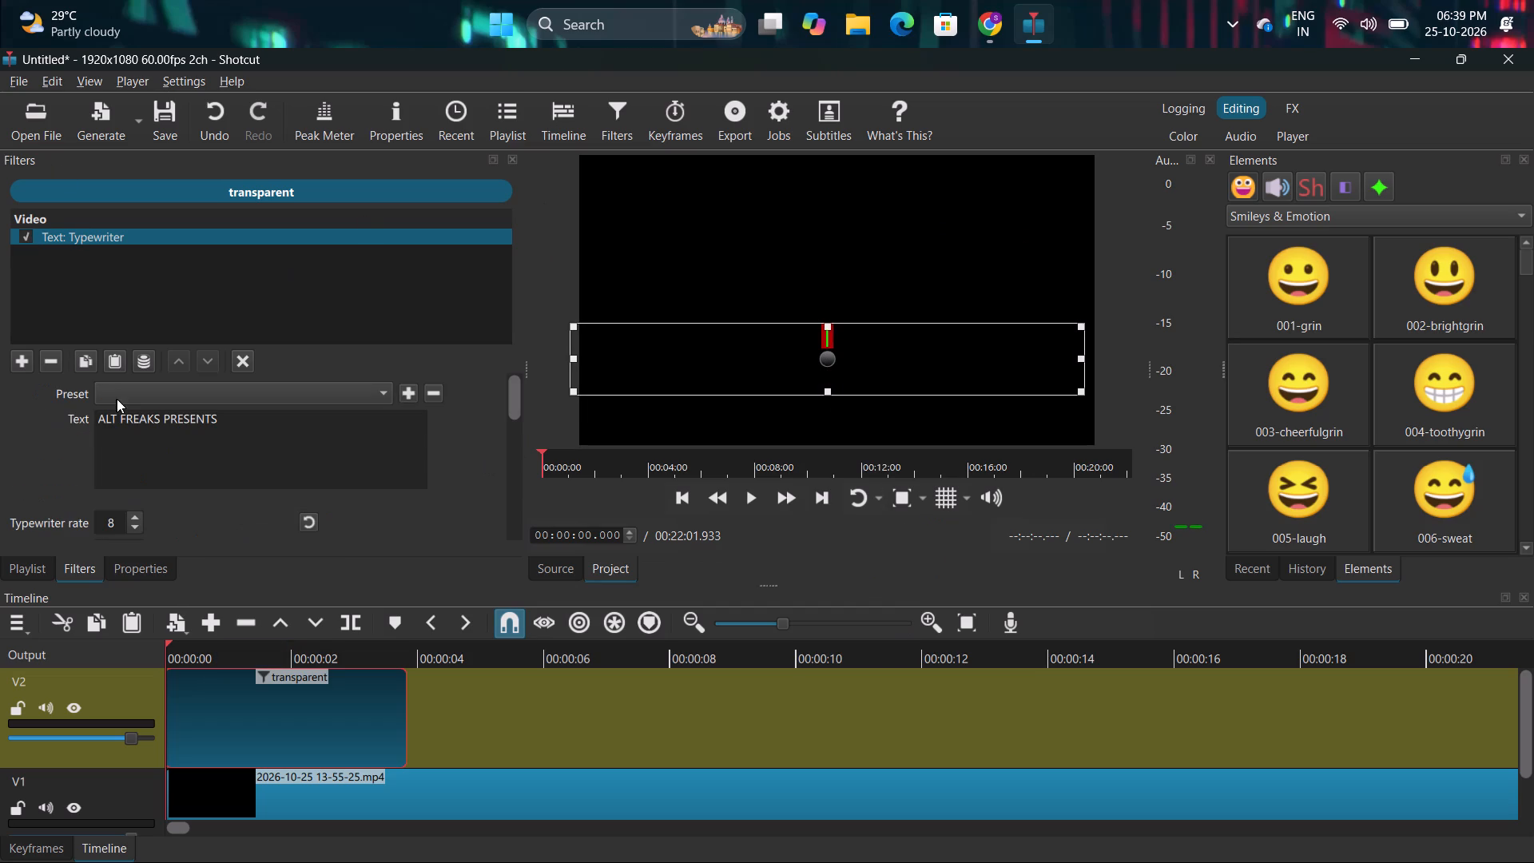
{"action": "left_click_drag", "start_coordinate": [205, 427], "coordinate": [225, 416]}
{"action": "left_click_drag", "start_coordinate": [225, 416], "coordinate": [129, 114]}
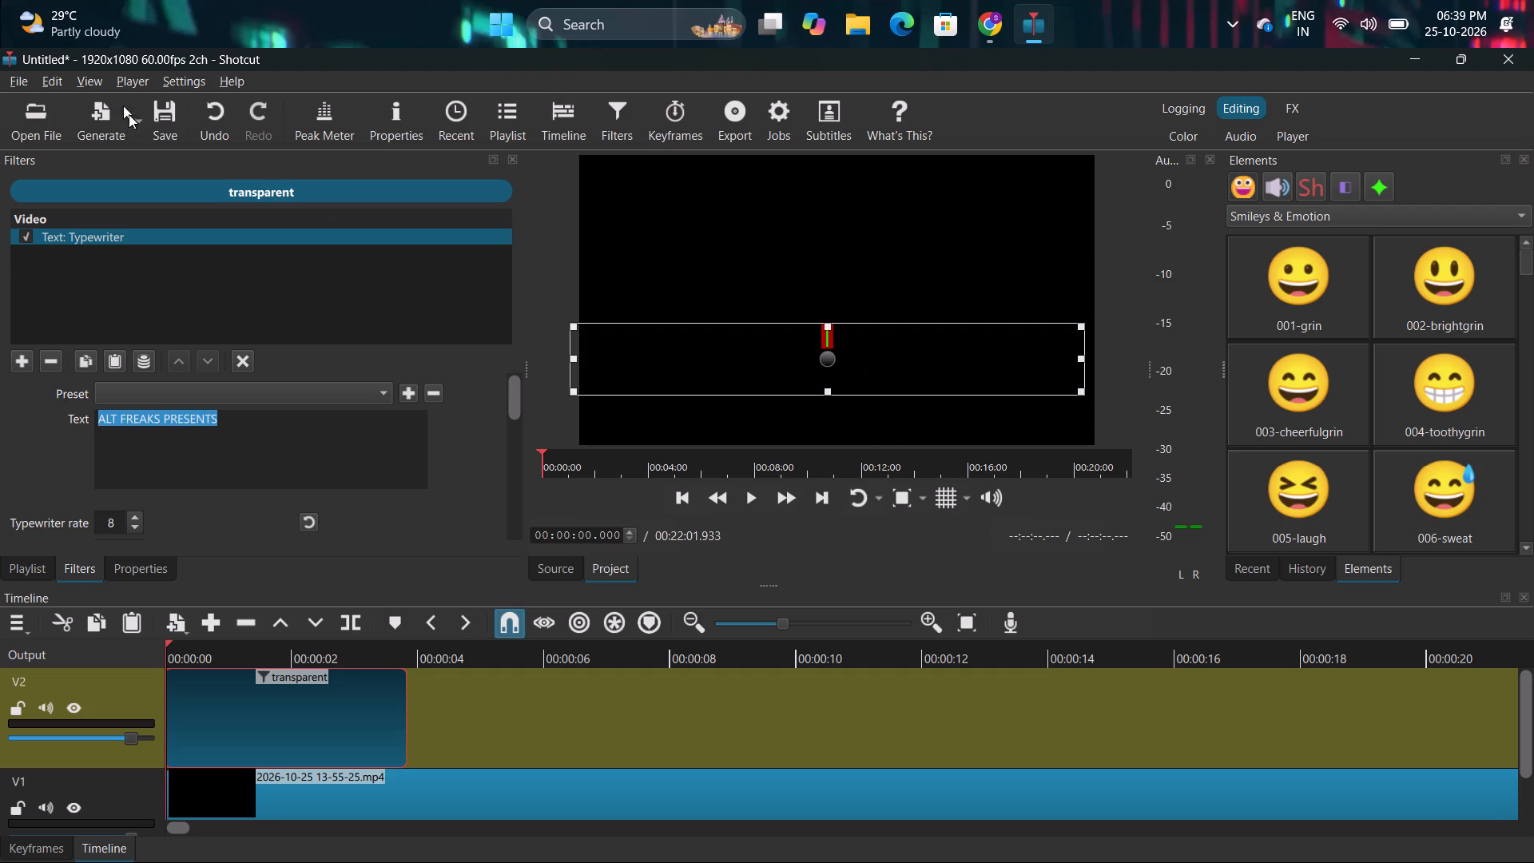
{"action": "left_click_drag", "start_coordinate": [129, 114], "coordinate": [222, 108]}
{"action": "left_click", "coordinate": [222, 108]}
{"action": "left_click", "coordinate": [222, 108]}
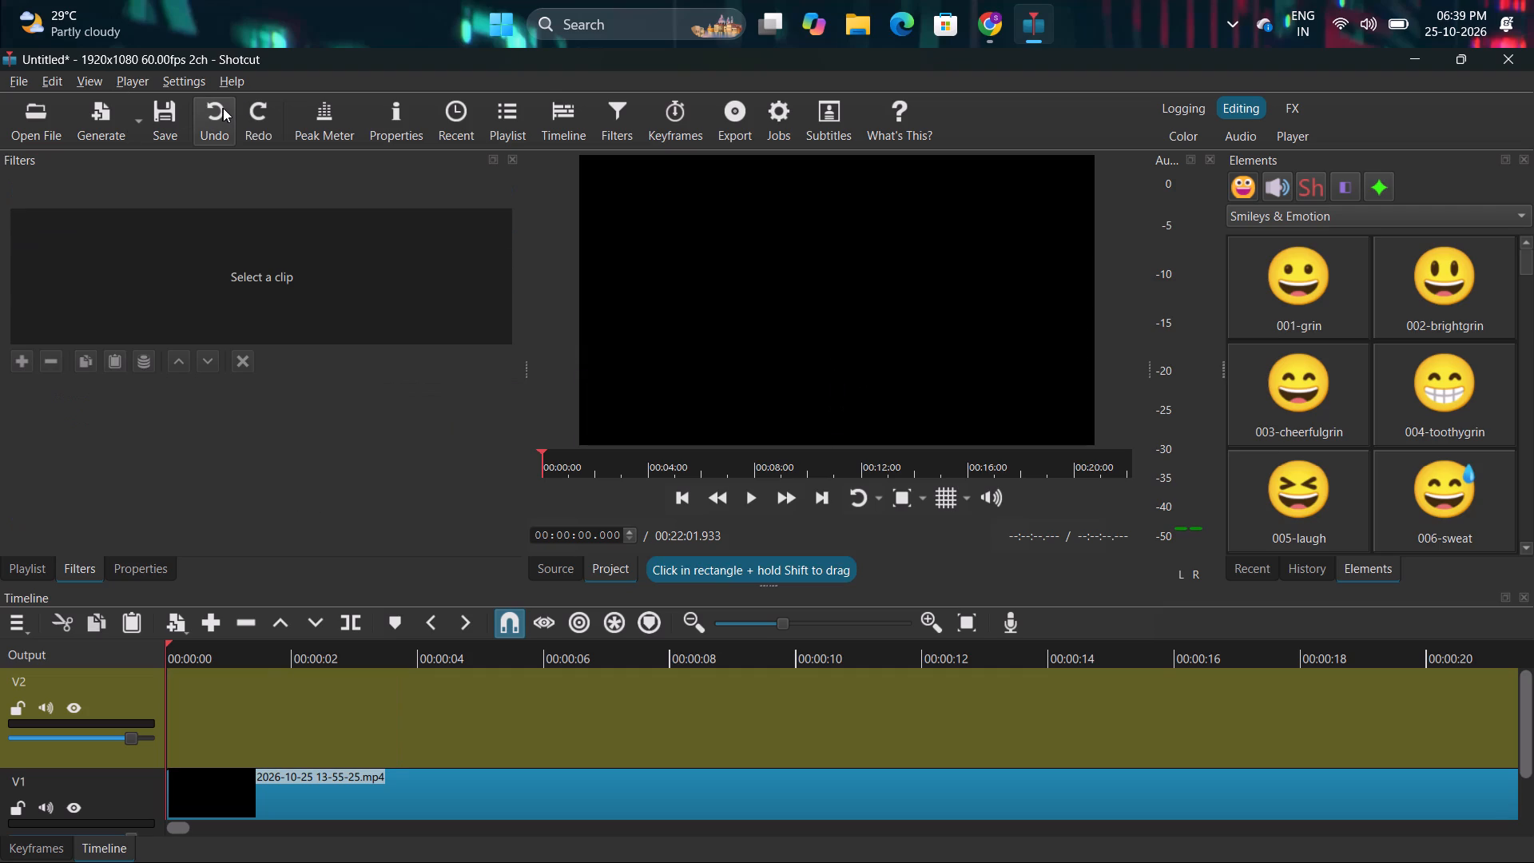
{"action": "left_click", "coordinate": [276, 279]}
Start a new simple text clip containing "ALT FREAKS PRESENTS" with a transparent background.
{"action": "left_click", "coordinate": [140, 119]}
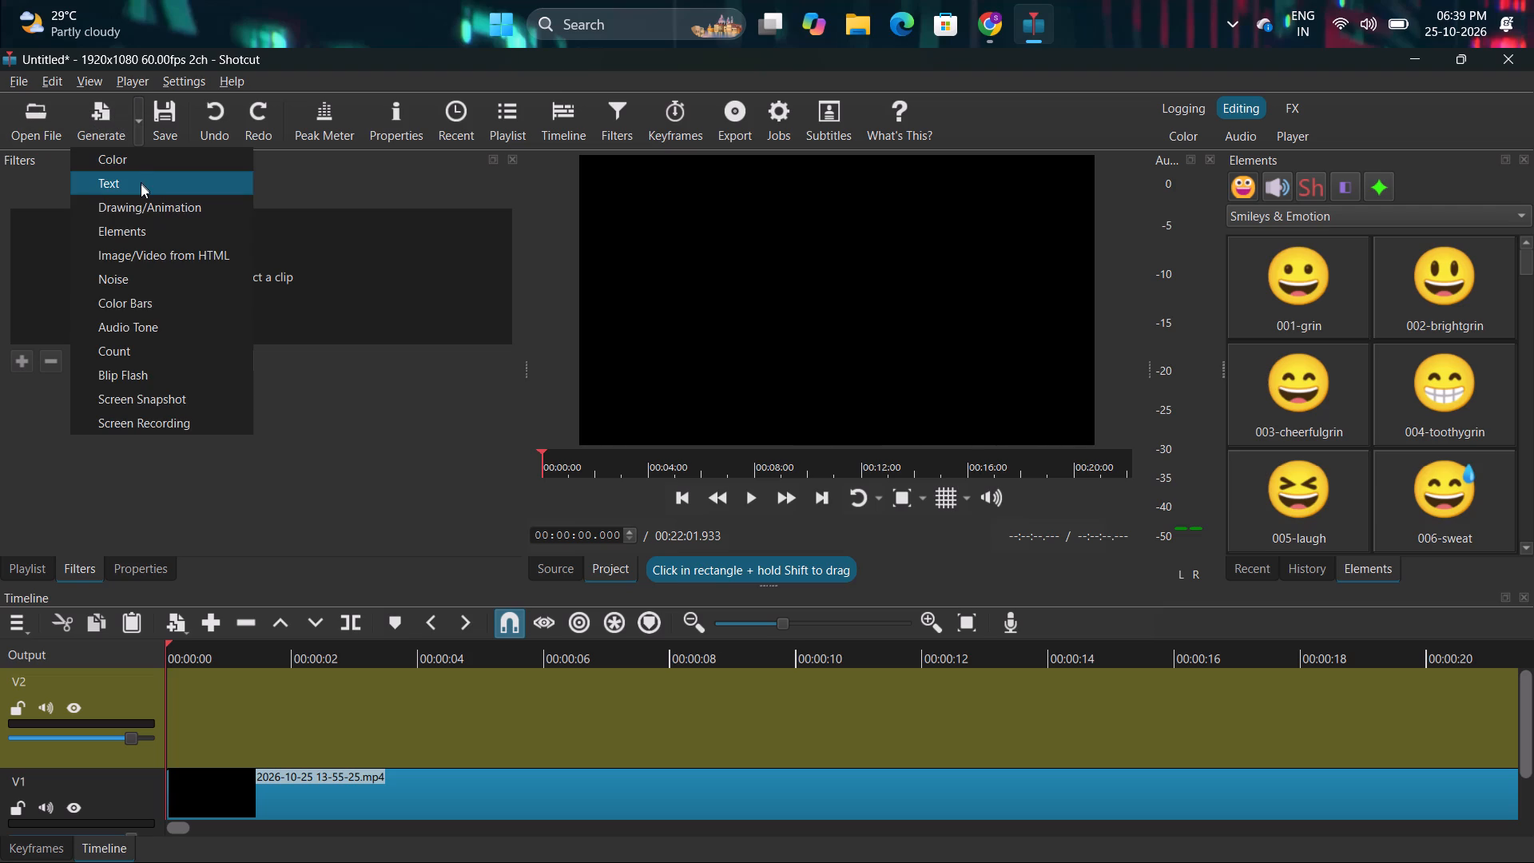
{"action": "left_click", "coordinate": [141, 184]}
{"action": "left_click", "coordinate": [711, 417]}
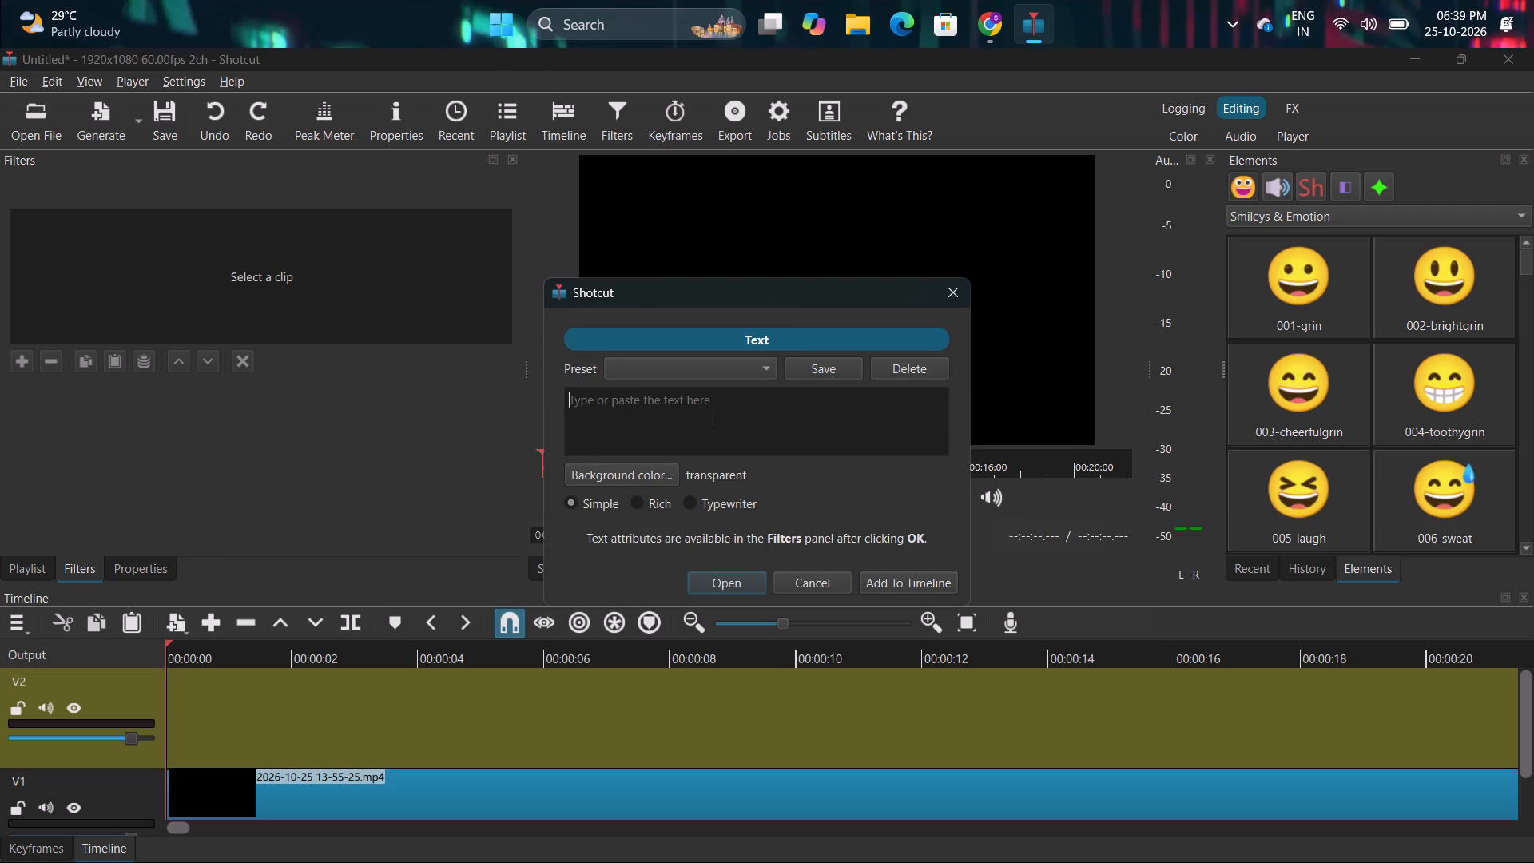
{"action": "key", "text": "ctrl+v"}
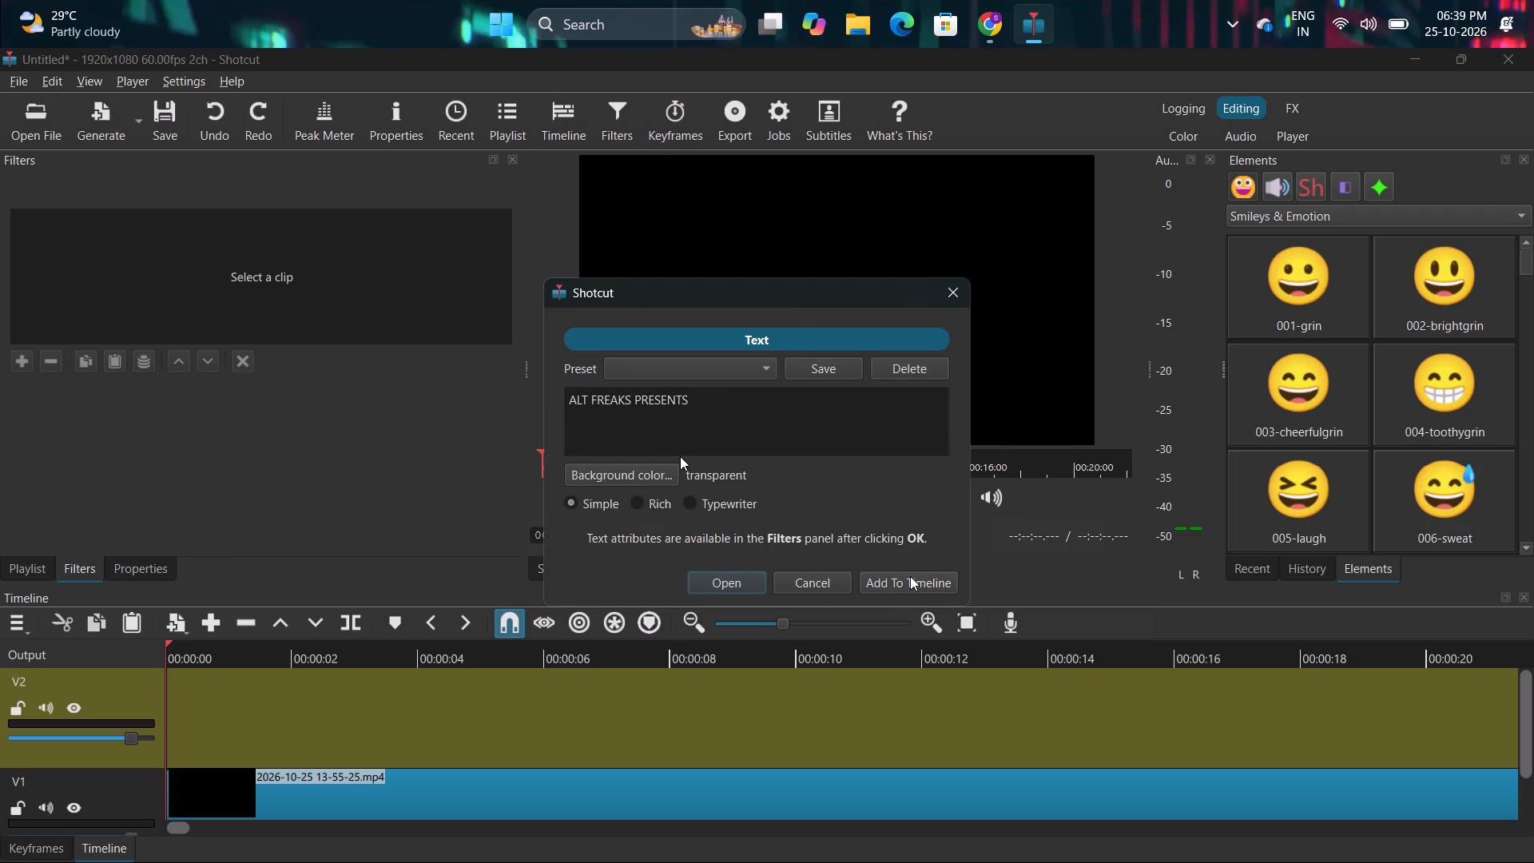
Switch to Chrome and play the "aaj blue hai pani pani" playlist in the Spotify web player.
{"action": "left_click", "coordinate": [995, 30]}
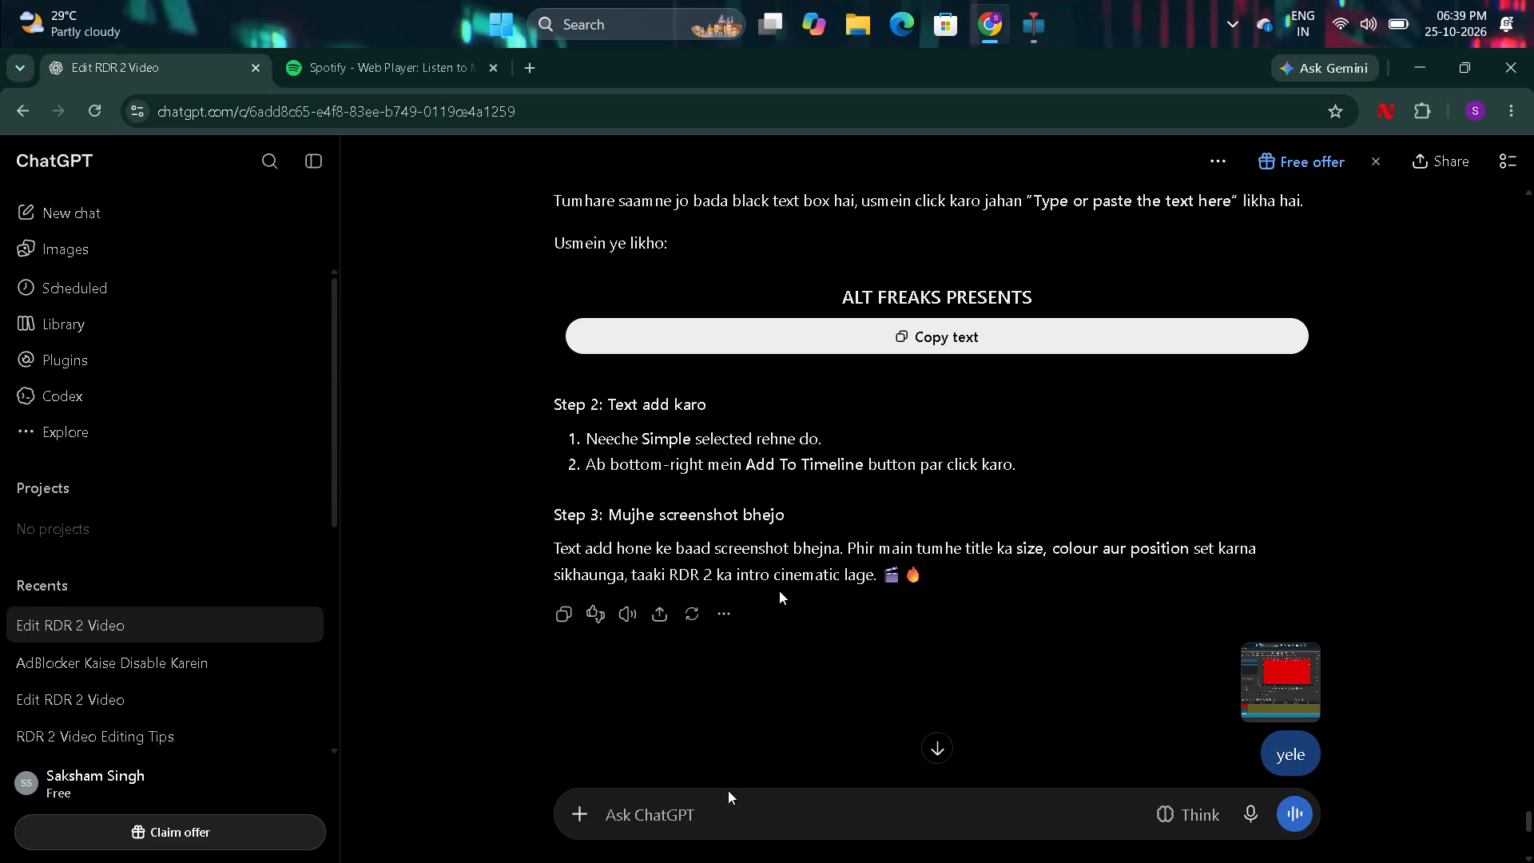
{"action": "left_click", "coordinate": [371, 78]}
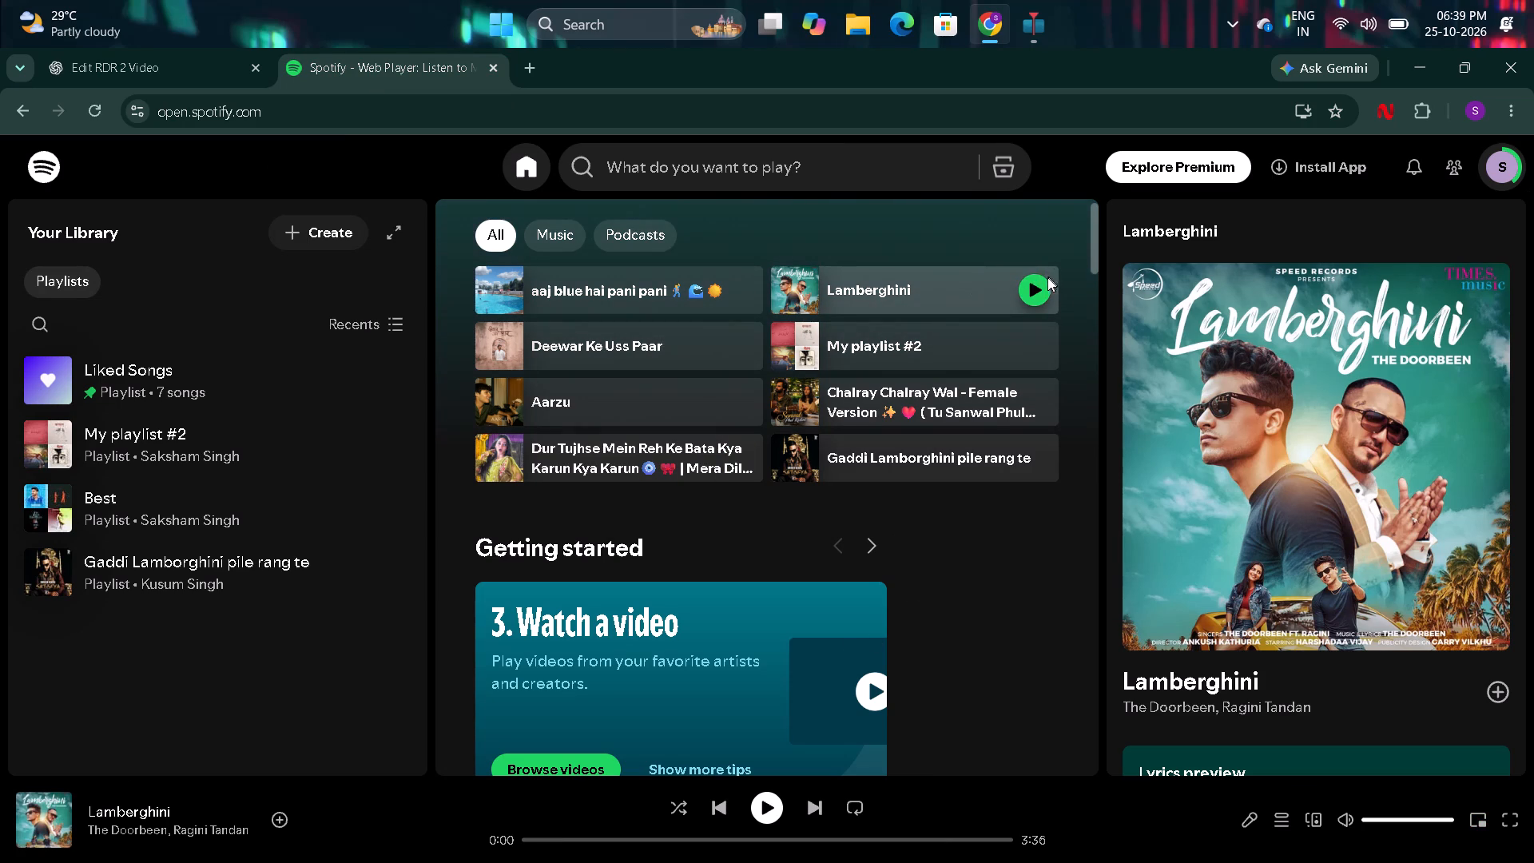
{"action": "left_click", "coordinate": [732, 287]}
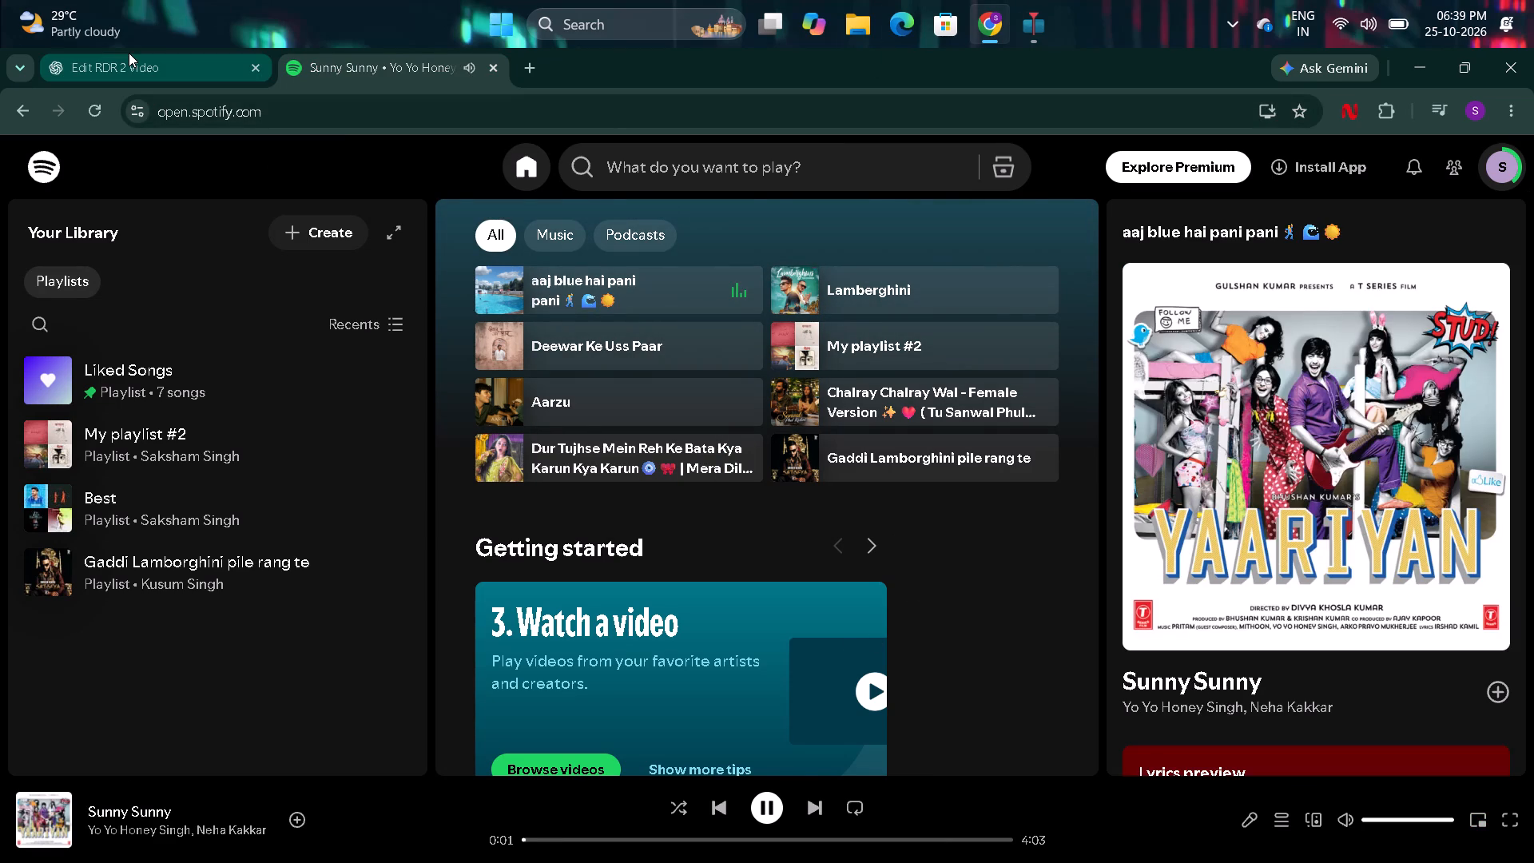
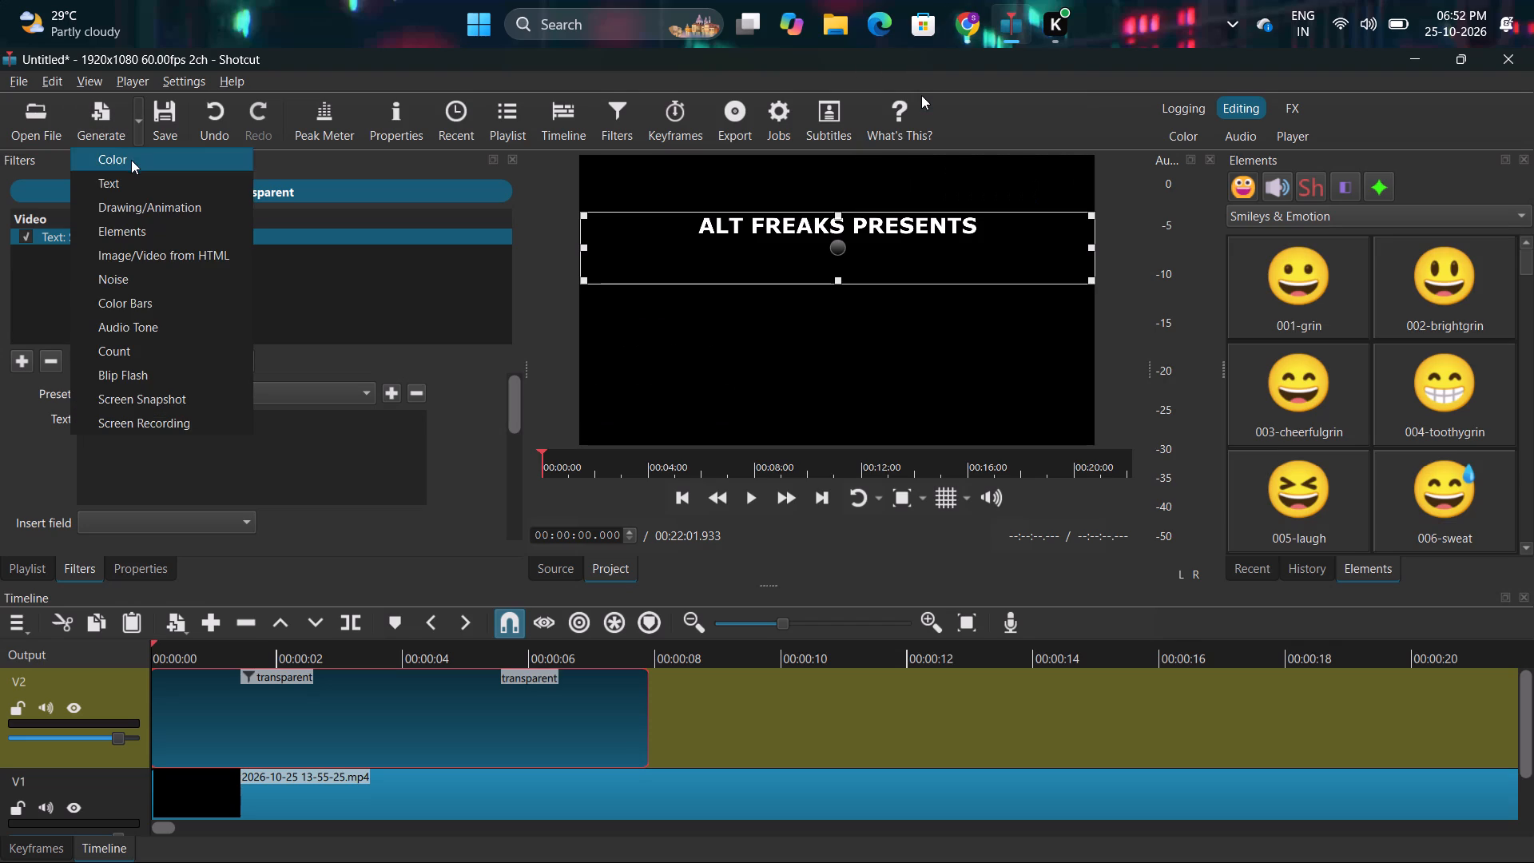
{"action": "left_click", "coordinate": [129, 173]}
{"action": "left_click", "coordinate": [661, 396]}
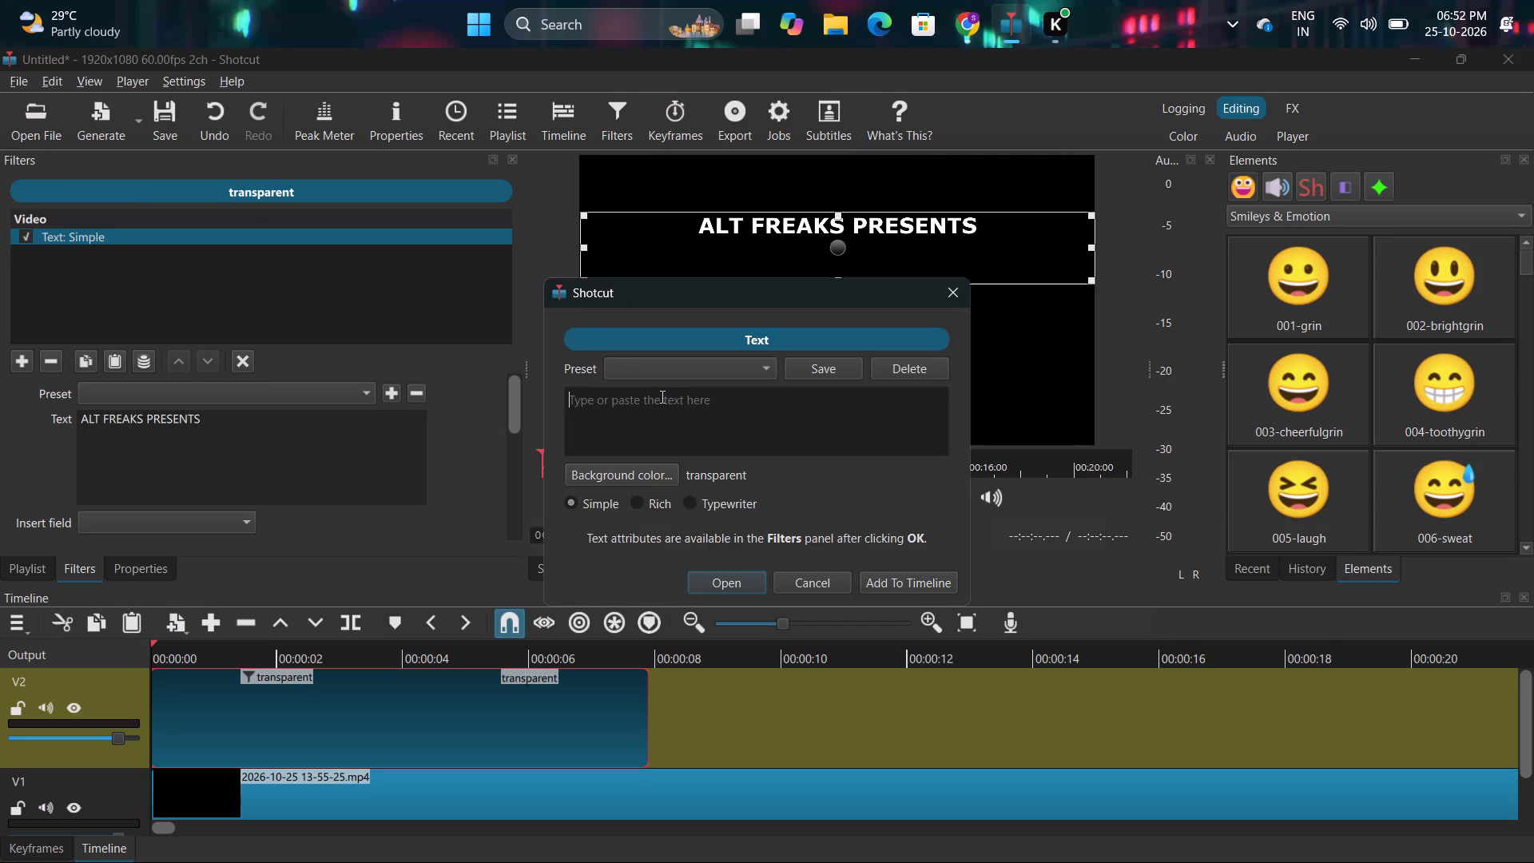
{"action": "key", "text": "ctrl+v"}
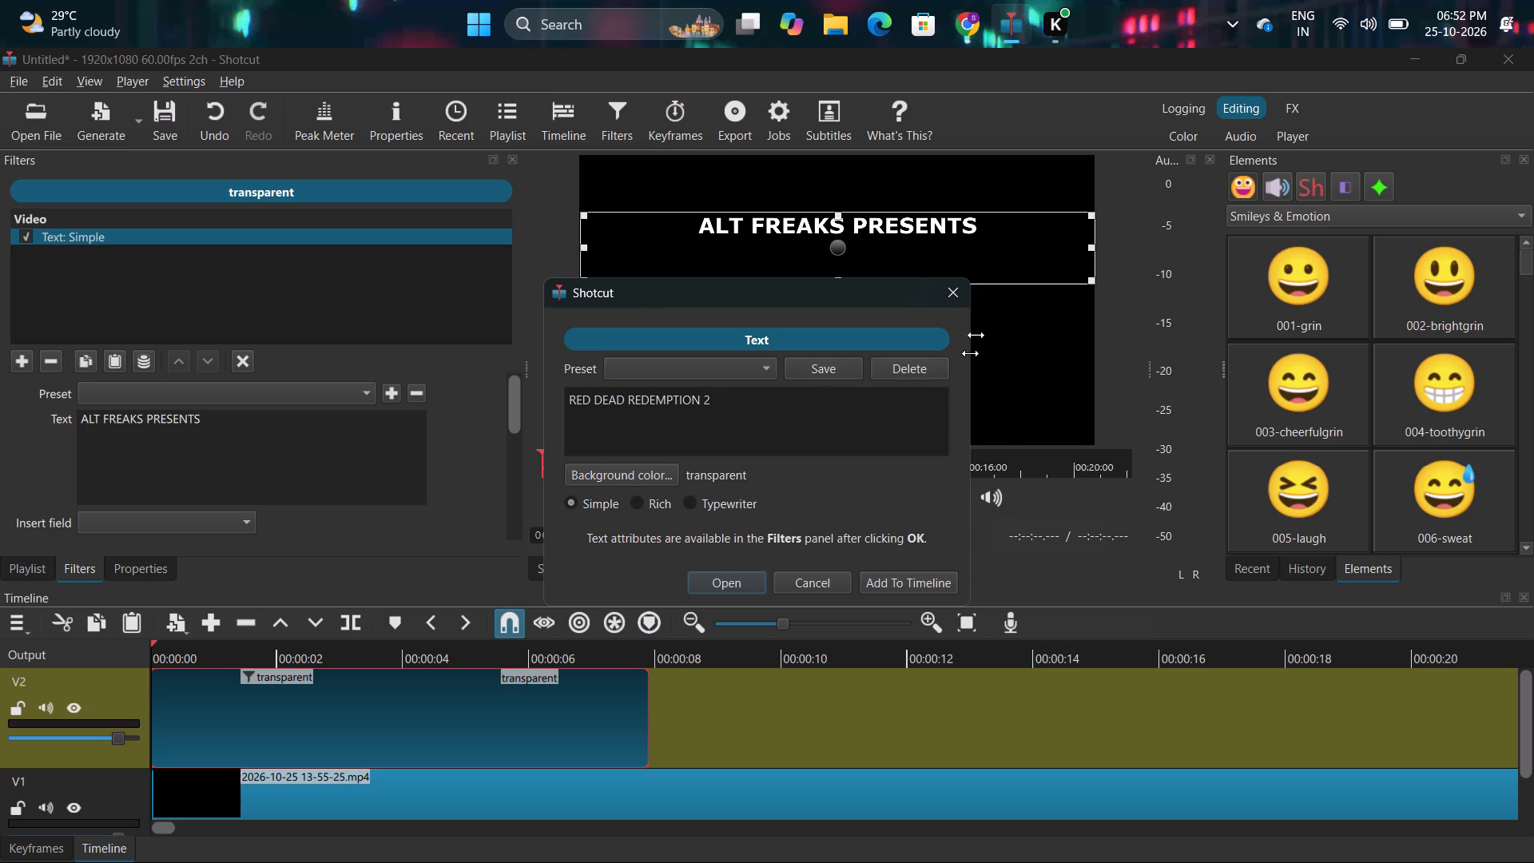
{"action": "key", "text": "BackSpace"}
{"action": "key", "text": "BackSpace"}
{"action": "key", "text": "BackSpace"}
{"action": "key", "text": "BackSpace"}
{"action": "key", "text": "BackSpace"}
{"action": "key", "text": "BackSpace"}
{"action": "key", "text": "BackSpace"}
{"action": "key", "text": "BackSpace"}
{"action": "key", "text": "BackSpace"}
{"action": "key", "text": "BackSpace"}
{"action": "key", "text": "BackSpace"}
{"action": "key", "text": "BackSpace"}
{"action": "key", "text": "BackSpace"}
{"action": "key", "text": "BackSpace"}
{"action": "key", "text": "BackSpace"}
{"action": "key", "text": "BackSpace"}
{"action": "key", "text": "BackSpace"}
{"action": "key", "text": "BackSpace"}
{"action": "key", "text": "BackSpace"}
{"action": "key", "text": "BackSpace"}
Make the new text Rich with the copied title RED DEAD REDEMPTION 2 and add it to the timeline.
{"action": "left_click", "coordinate": [635, 504]}
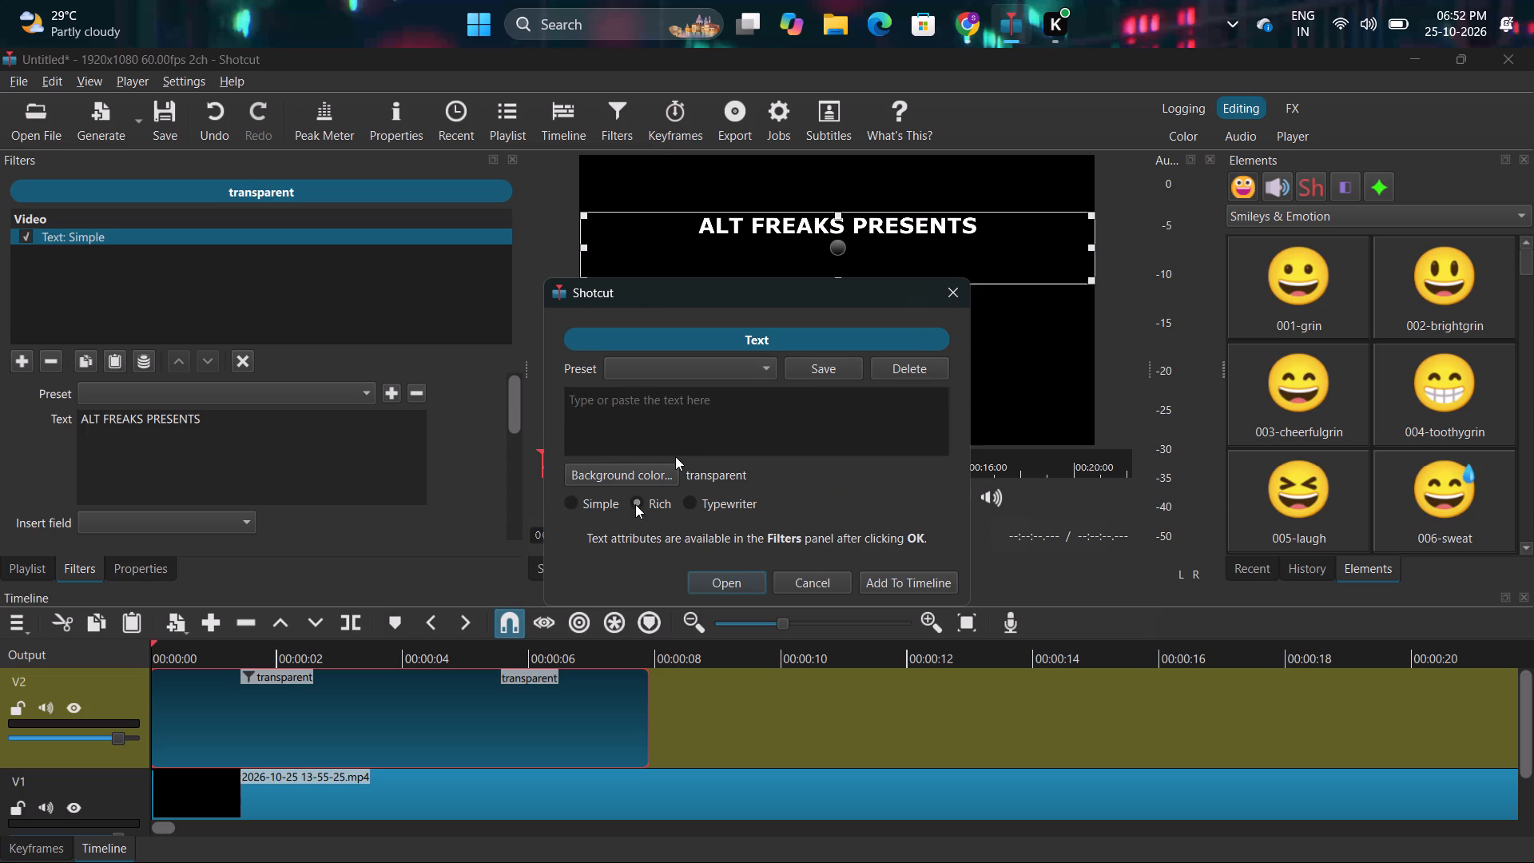
{"action": "left_click", "coordinate": [624, 435]}
{"action": "key", "text": "ctrl+v"}
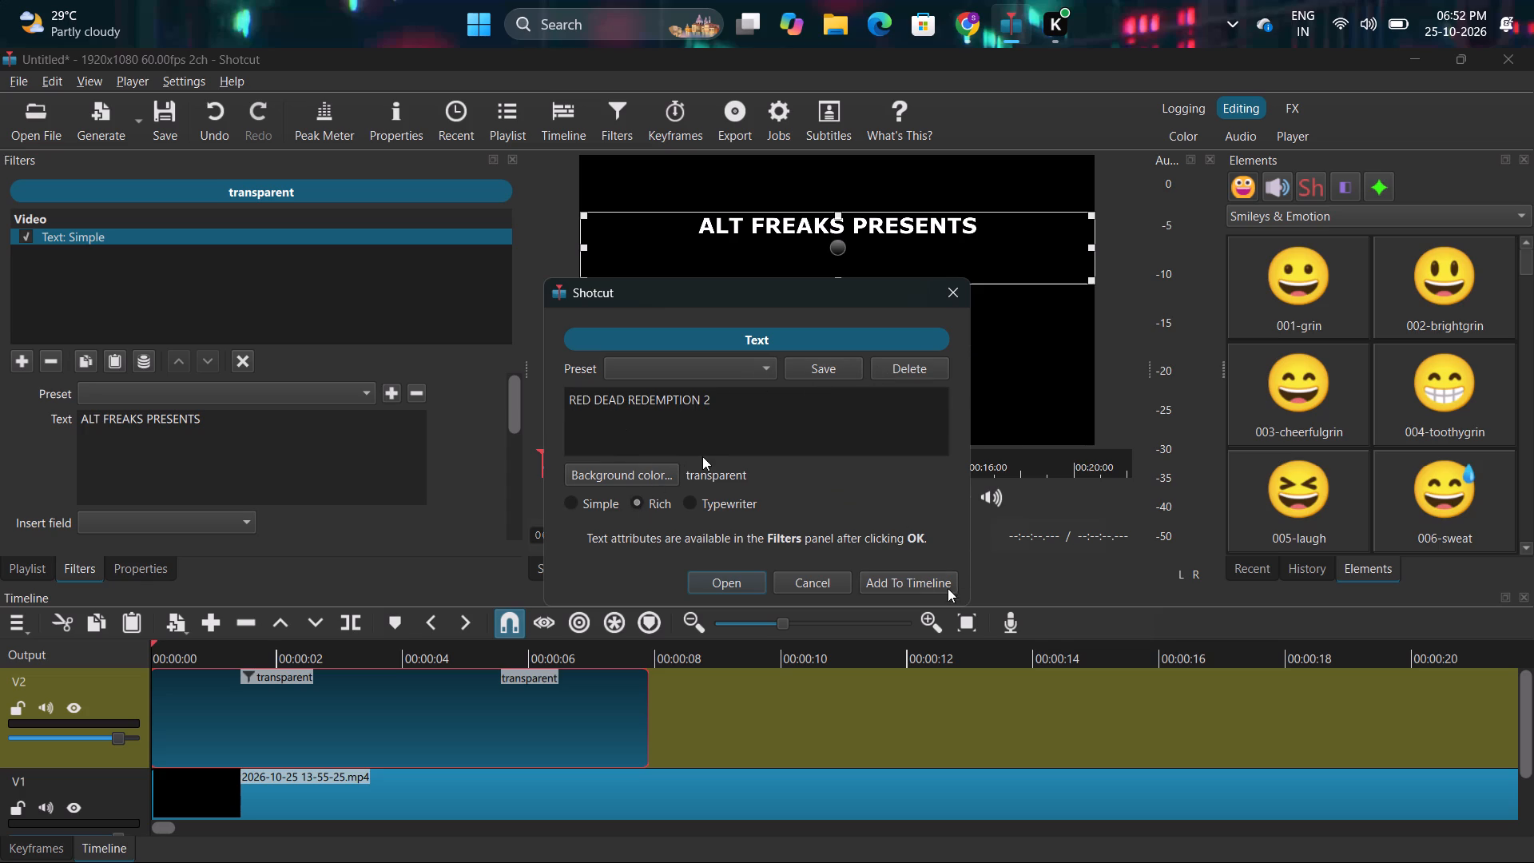
{"action": "left_click", "coordinate": [912, 583]}
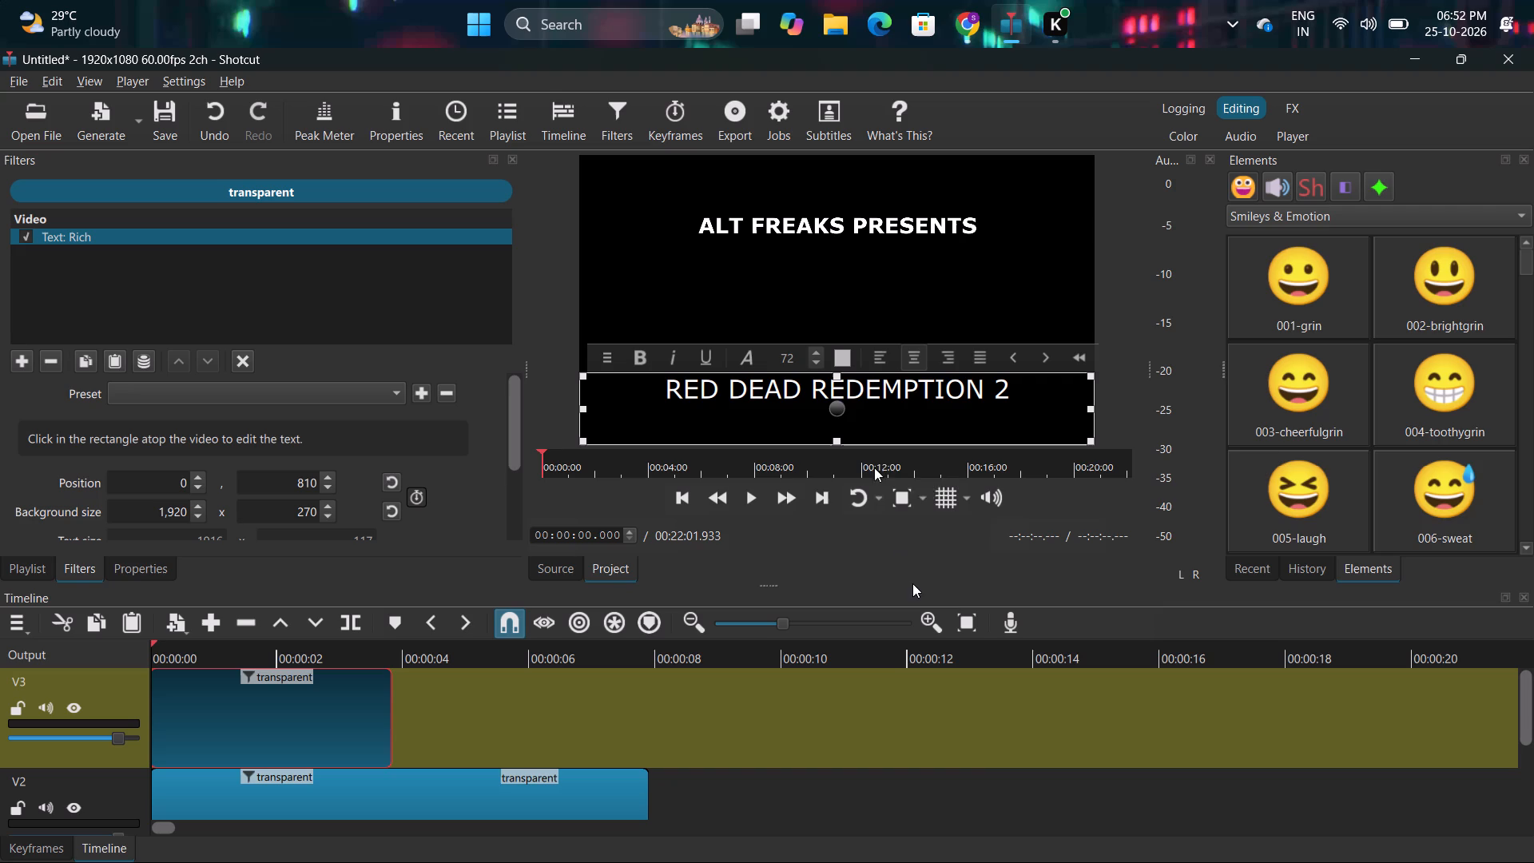
Move the RED DEAD REDEMPTION 2 text up beneath ALT FREAKS PRESENTS, to a position of about -12, 470.
{"action": "left_click_drag", "start_coordinate": [837, 408], "coordinate": [837, 398]}
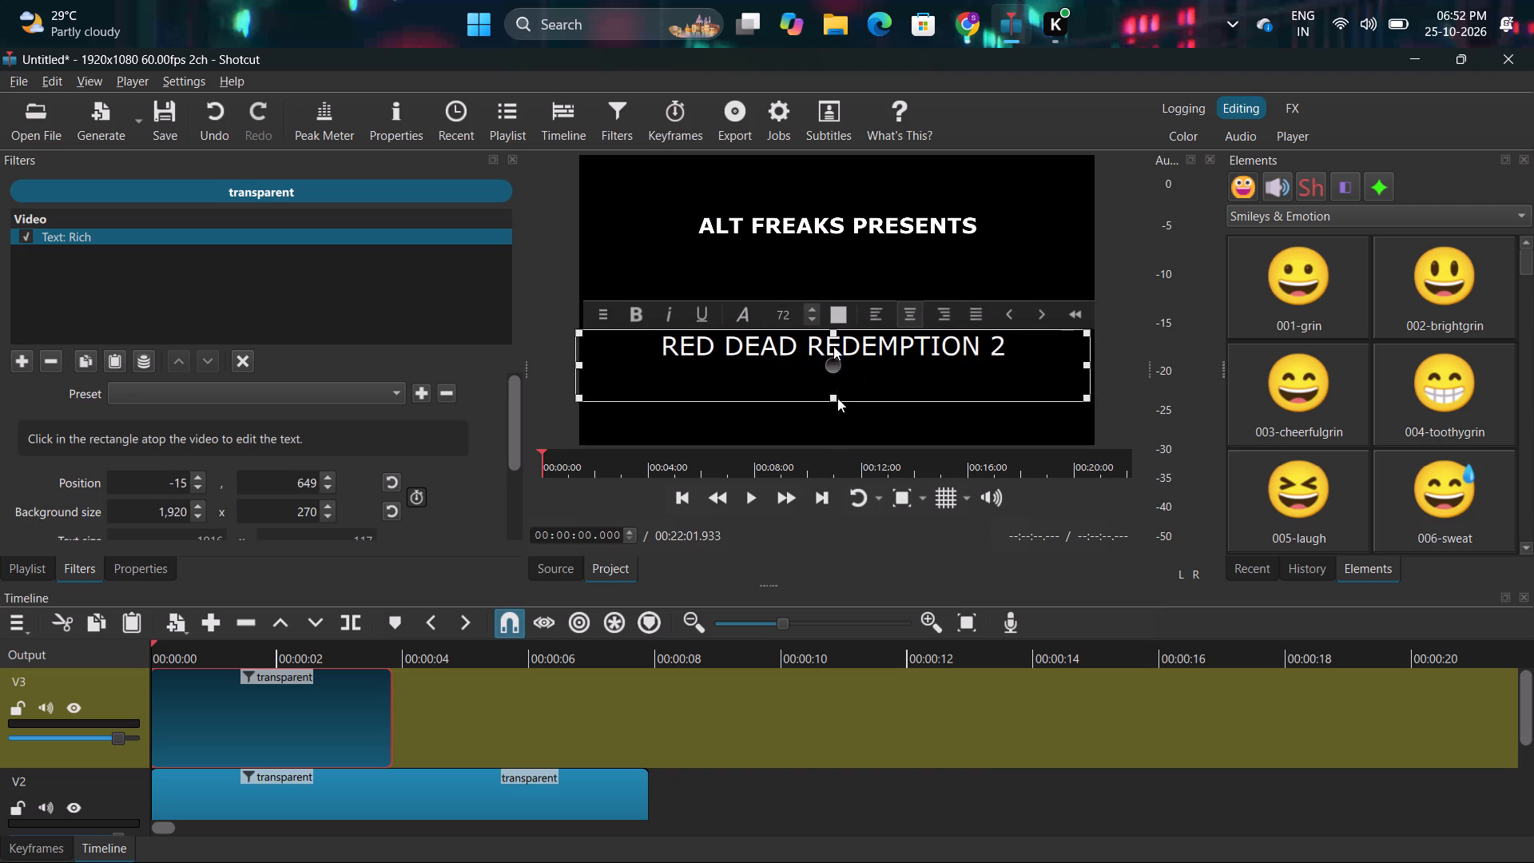
{"action": "left_click_drag", "start_coordinate": [837, 398], "coordinate": [834, 308]}
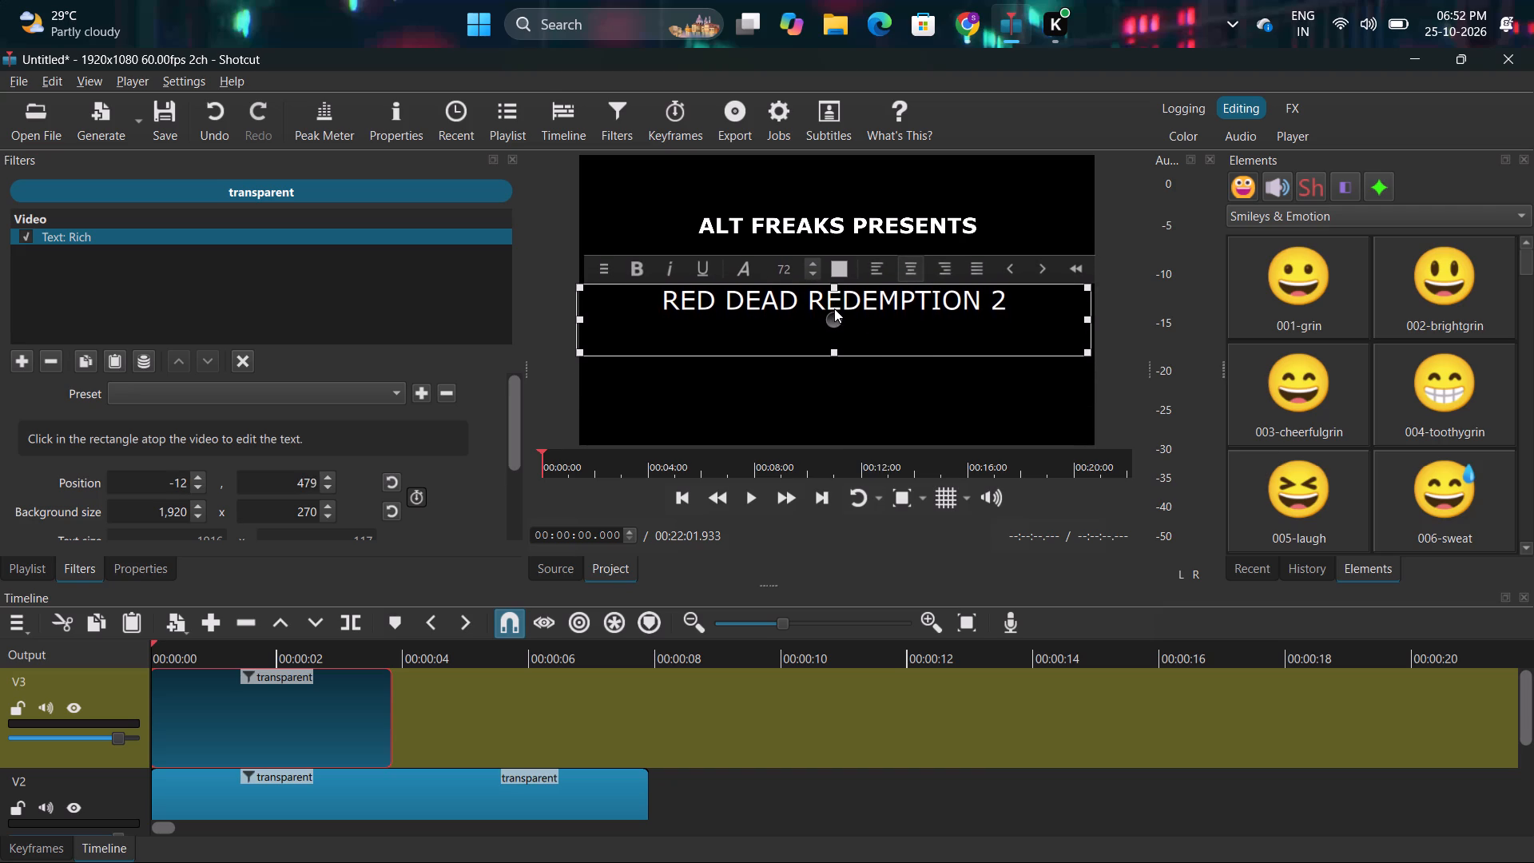
{"action": "left_click_drag", "start_coordinate": [834, 308], "coordinate": [834, 307]}
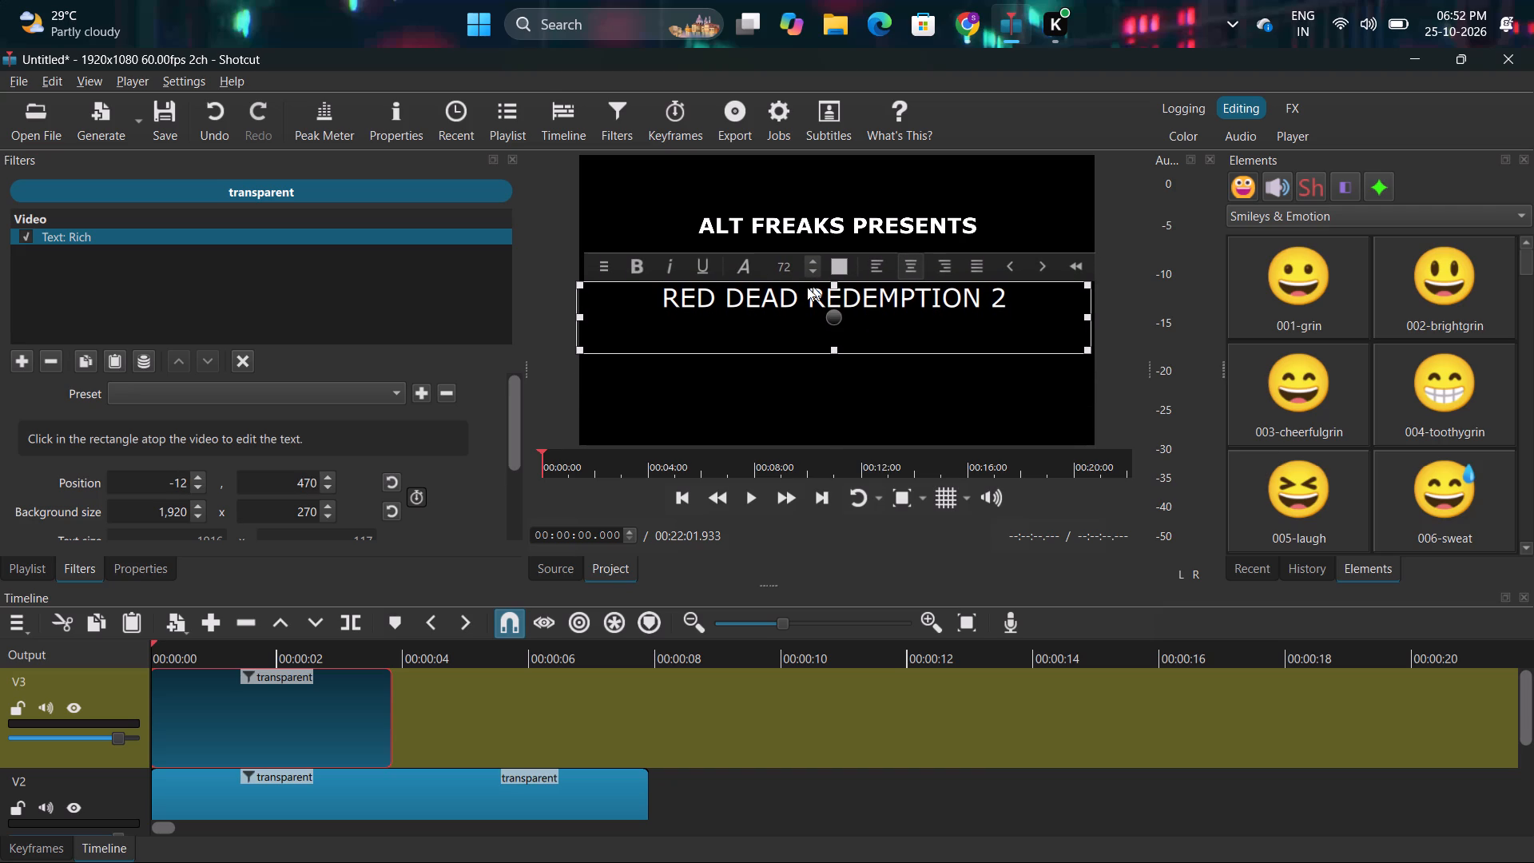
Underline the entire RED DEAD REDEMPTION 2 title text.
{"action": "left_click", "coordinate": [699, 268]}
{"action": "left_click_drag", "start_coordinate": [1011, 291], "coordinate": [670, 286]}
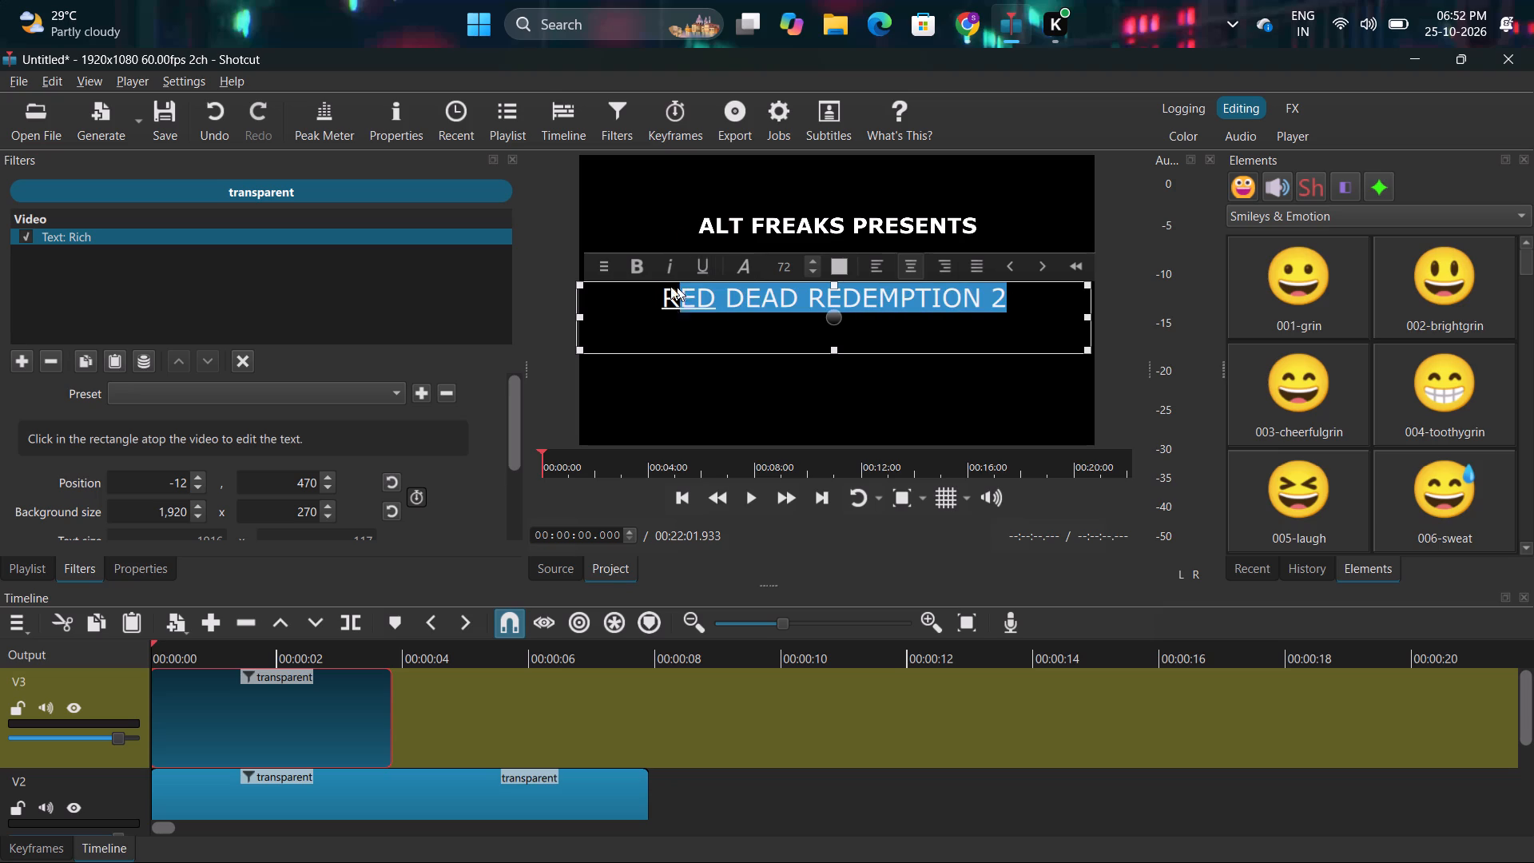
{"action": "left_click_drag", "start_coordinate": [670, 286], "coordinate": [660, 282]}
{"action": "left_click", "coordinate": [712, 260]}
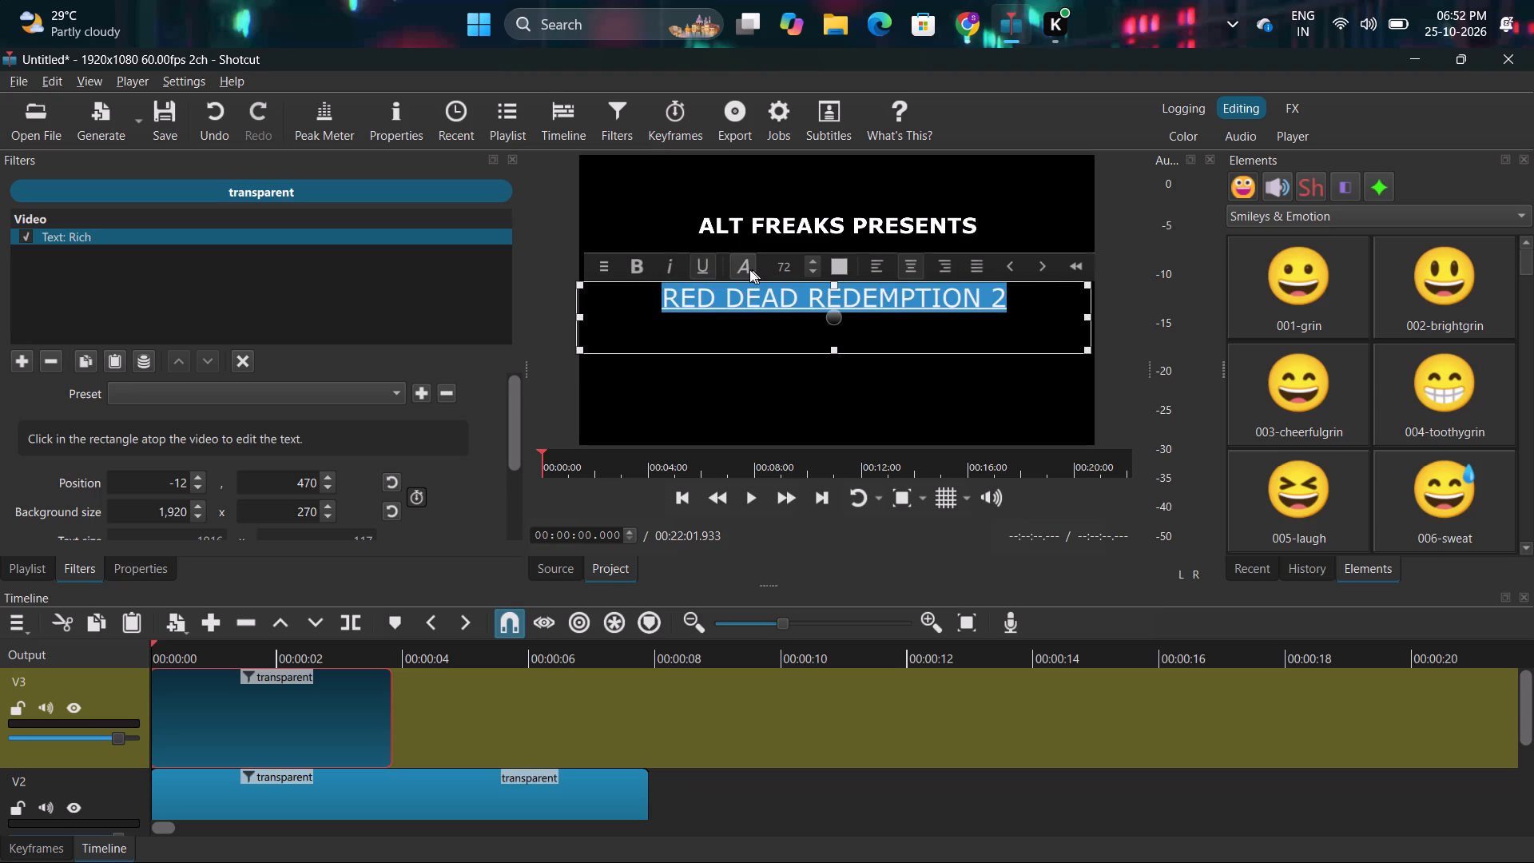
Change the selected RED DEAD REDEMPTION 2 text colour to dark red, #aa0000.
{"action": "left_click", "coordinate": [830, 266]}
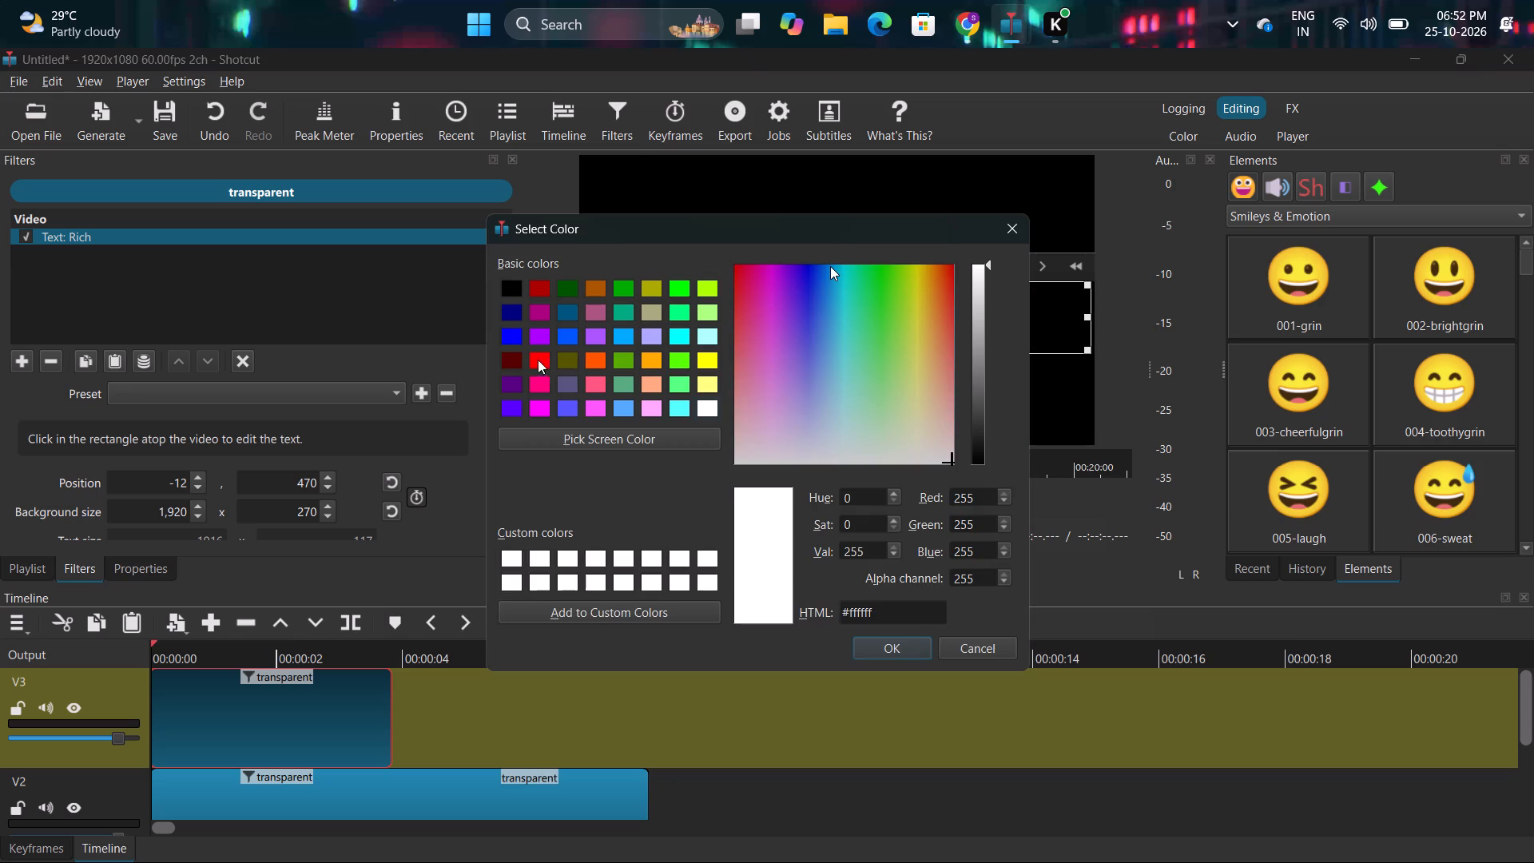
{"action": "left_click", "coordinate": [511, 357]}
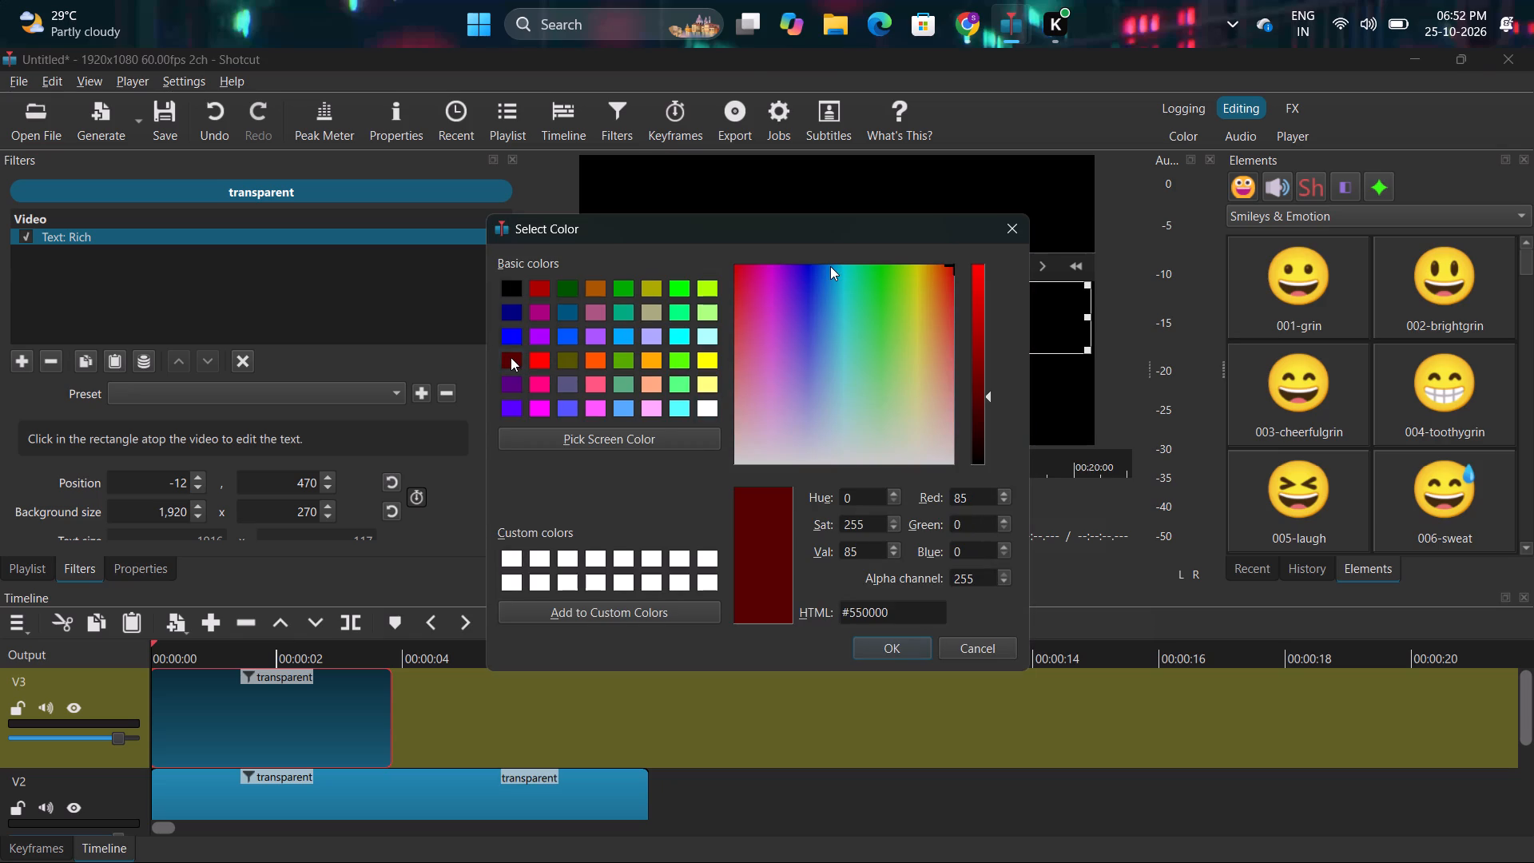
{"action": "left_click", "coordinate": [543, 359]}
{"action": "left_click", "coordinate": [539, 288]}
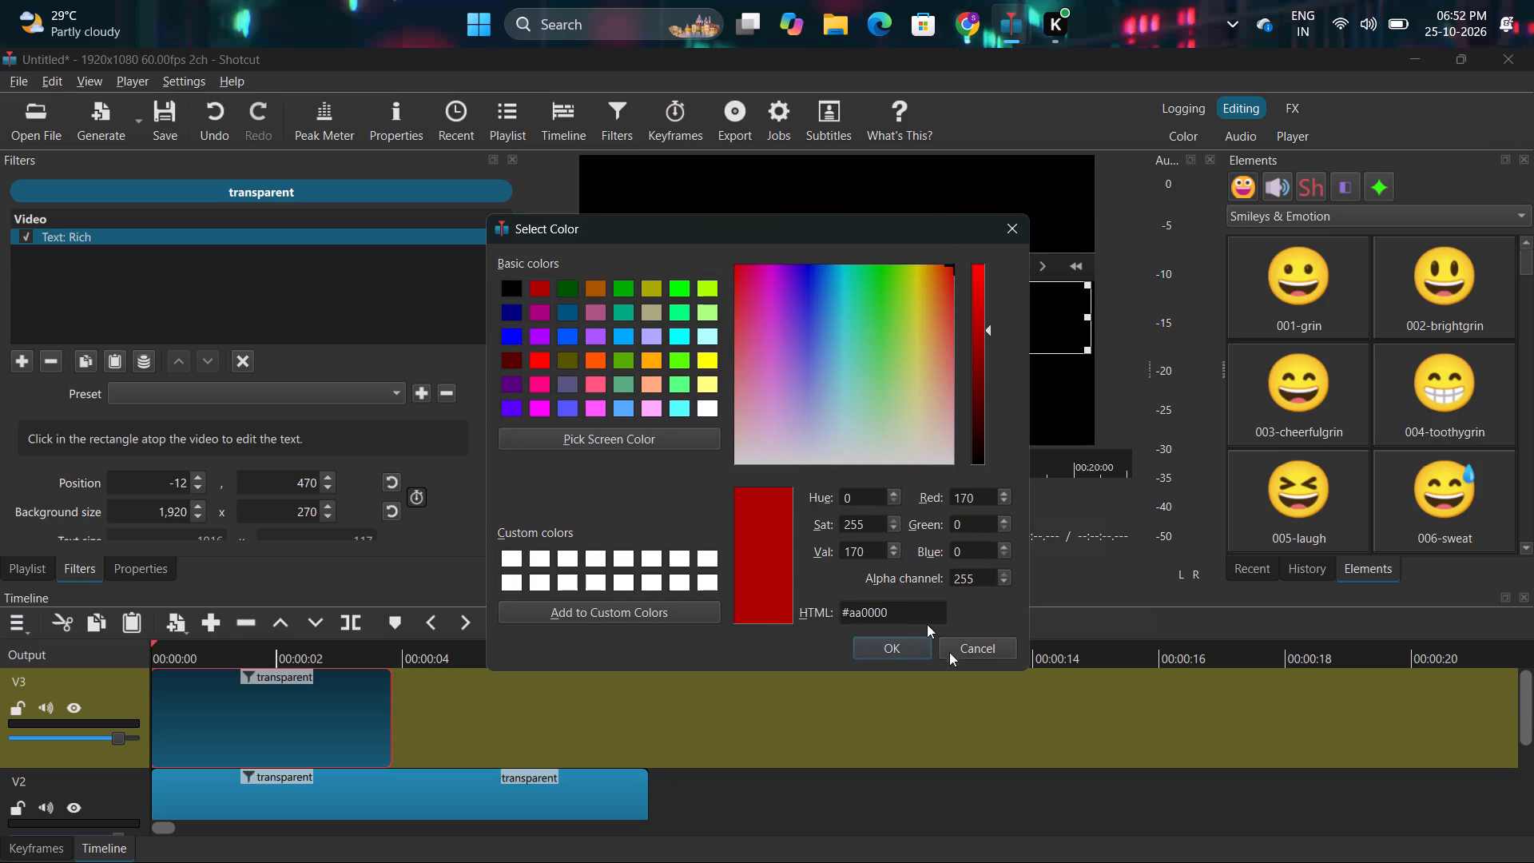
{"action": "left_click", "coordinate": [904, 640]}
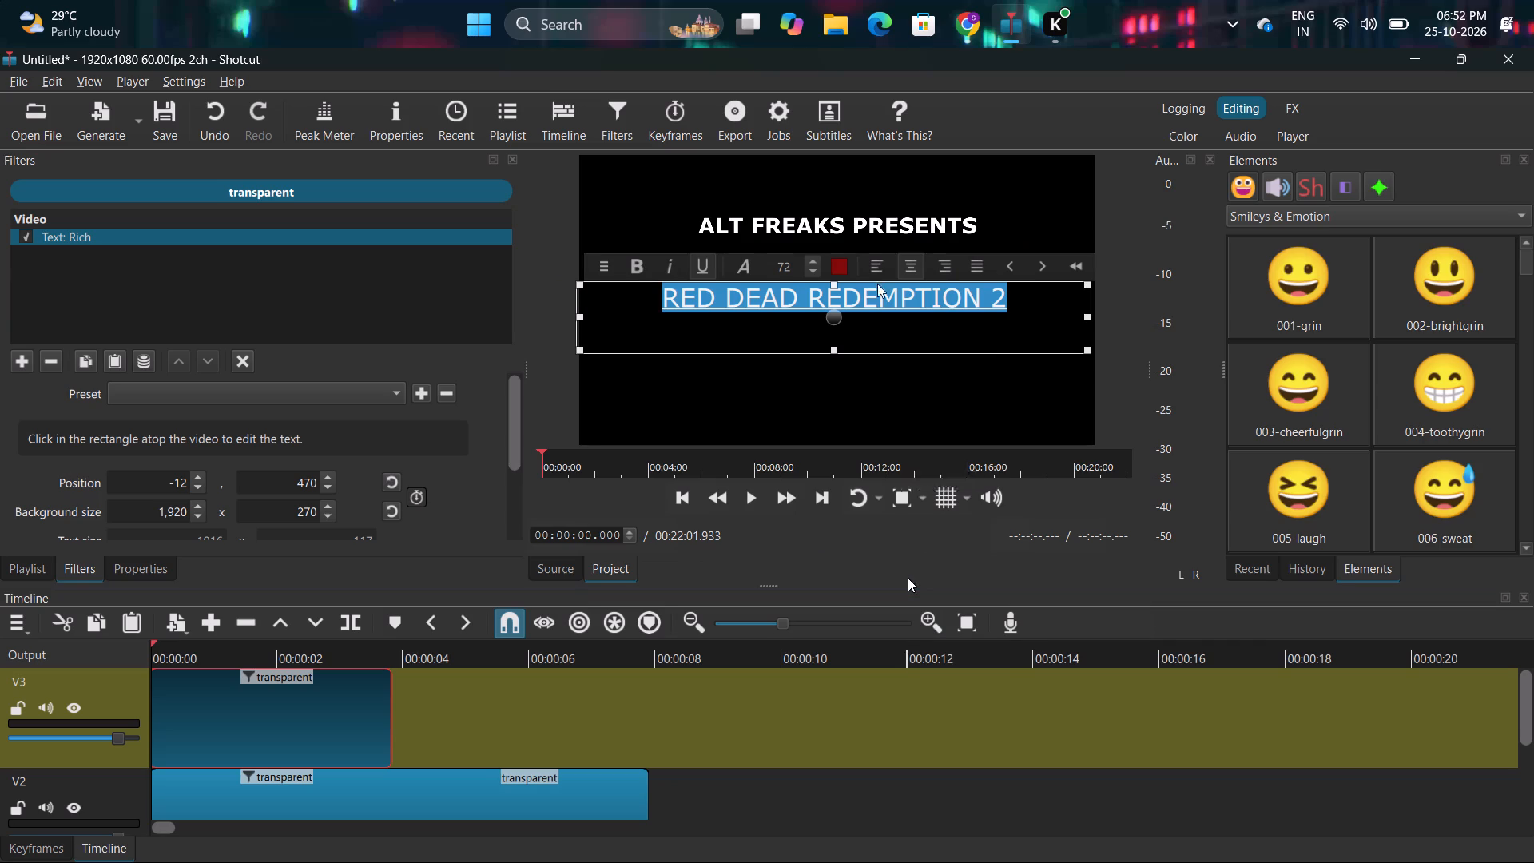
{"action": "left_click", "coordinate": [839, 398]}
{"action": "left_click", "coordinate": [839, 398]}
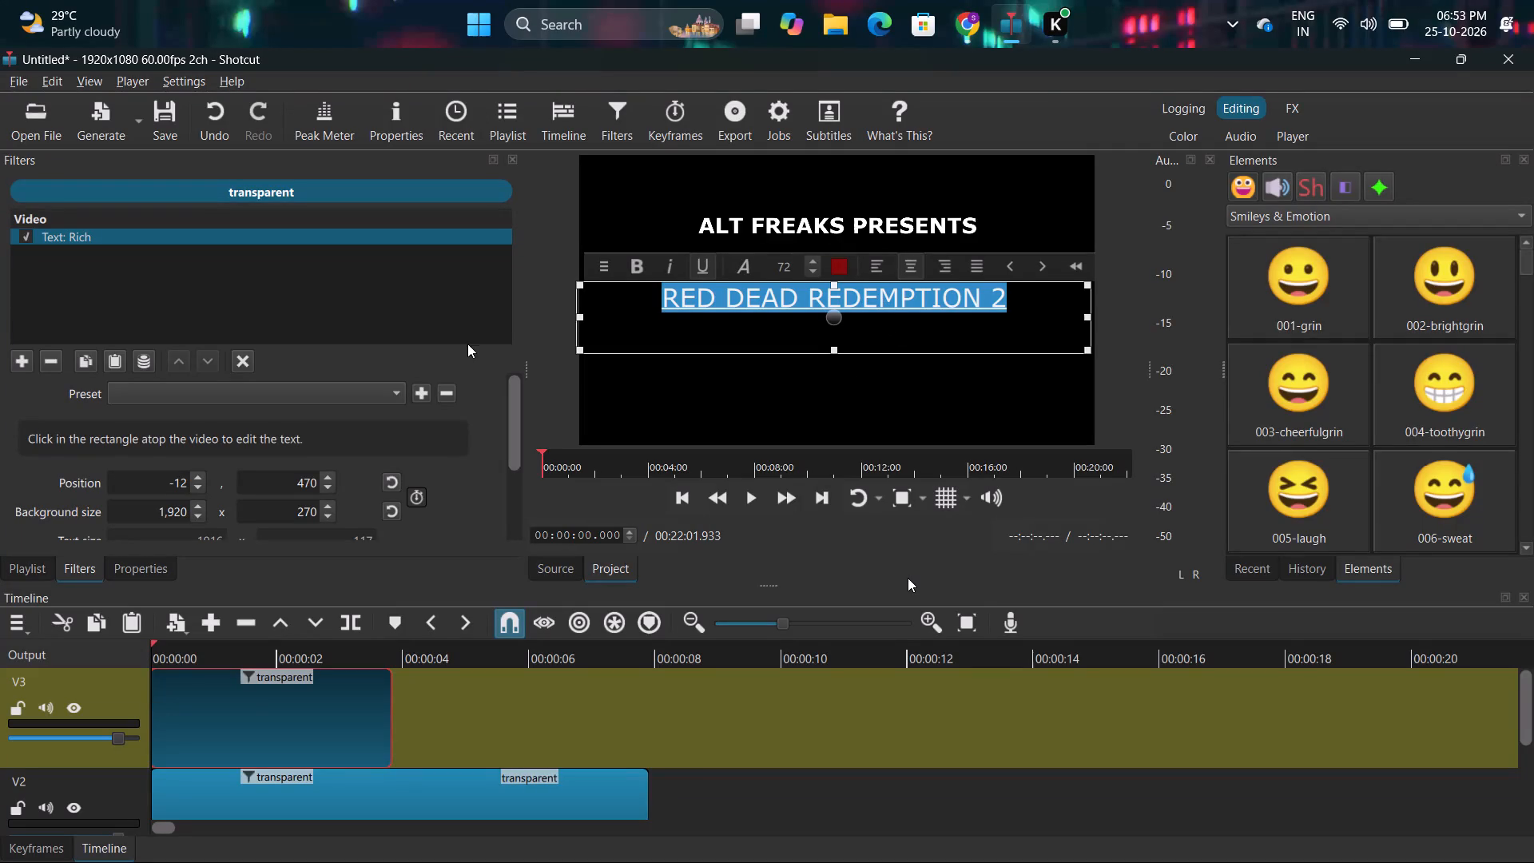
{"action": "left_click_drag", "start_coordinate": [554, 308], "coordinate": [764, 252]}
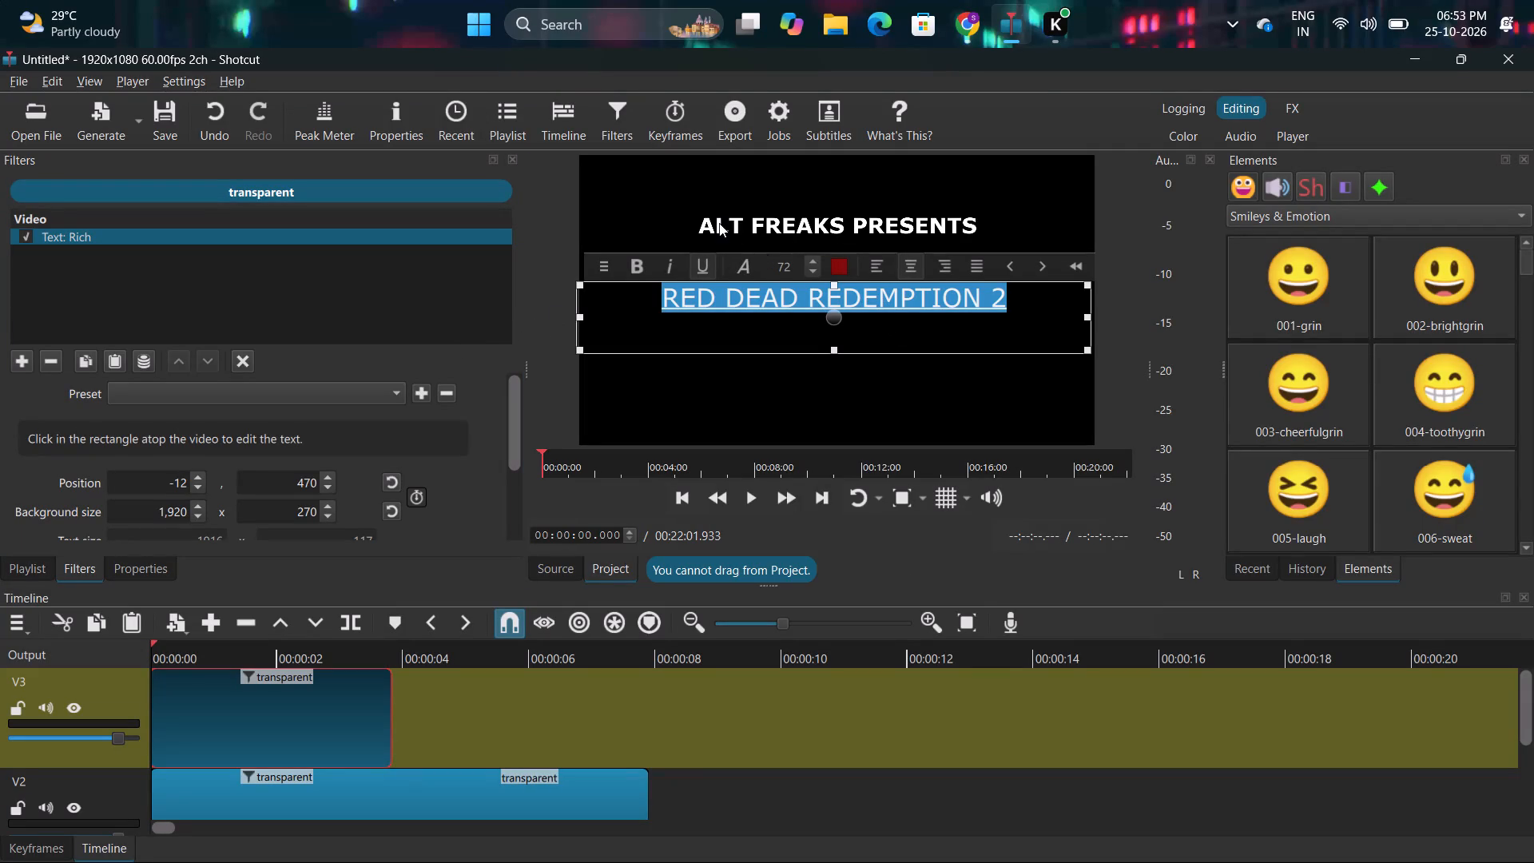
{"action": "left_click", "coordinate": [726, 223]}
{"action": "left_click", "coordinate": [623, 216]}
Nudge the RED DEAD REDEMPTION 2 text closer to ALT FREAKS PRESENTS, to a position of about -21, 438.
{"action": "left_click", "coordinate": [834, 320]}
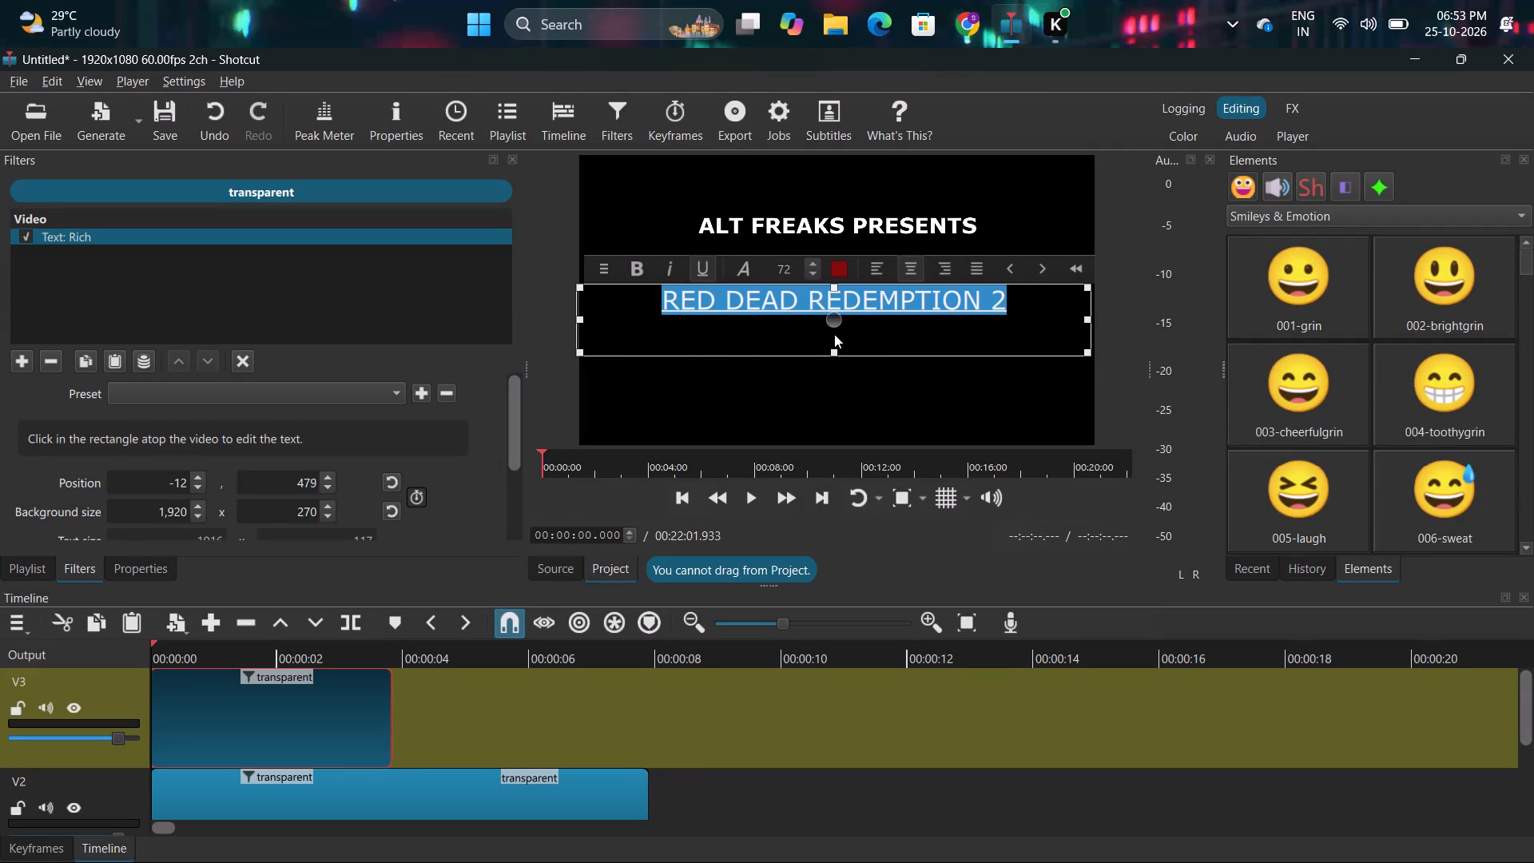
{"action": "left_click", "coordinate": [844, 384]}
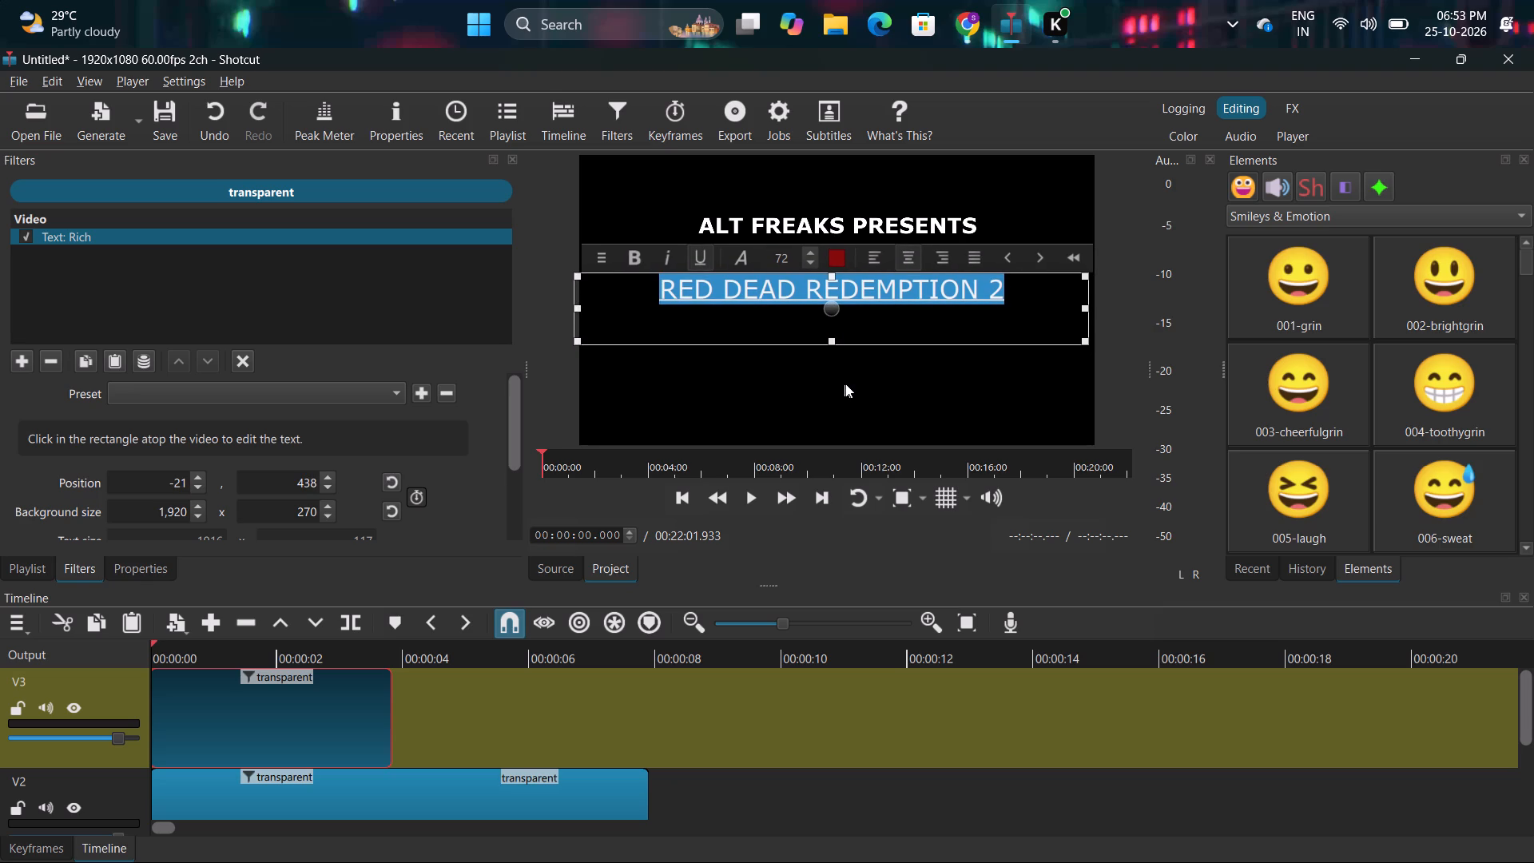
Play the intro from the start past the end of the title clips to check their timing.
{"action": "left_click", "coordinate": [753, 491]}
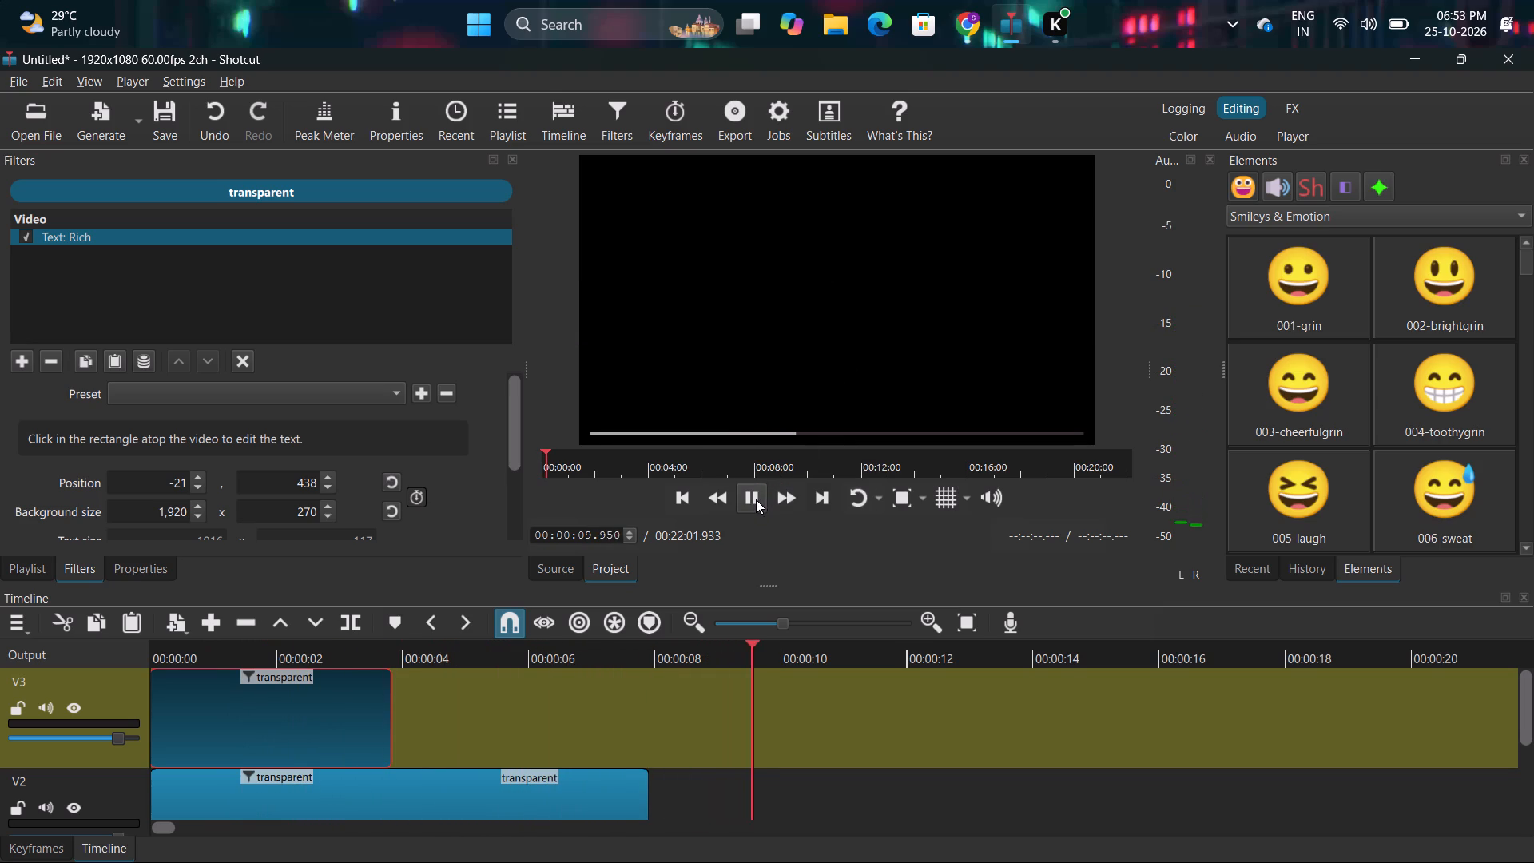
{"action": "left_click", "coordinate": [756, 499]}
Extend the RED DEAD REDEMPTION 2 title clip on V3 to about 8 seconds, ending level with the V2 title clip.
{"action": "left_click_drag", "start_coordinate": [389, 728], "coordinate": [390, 728]}
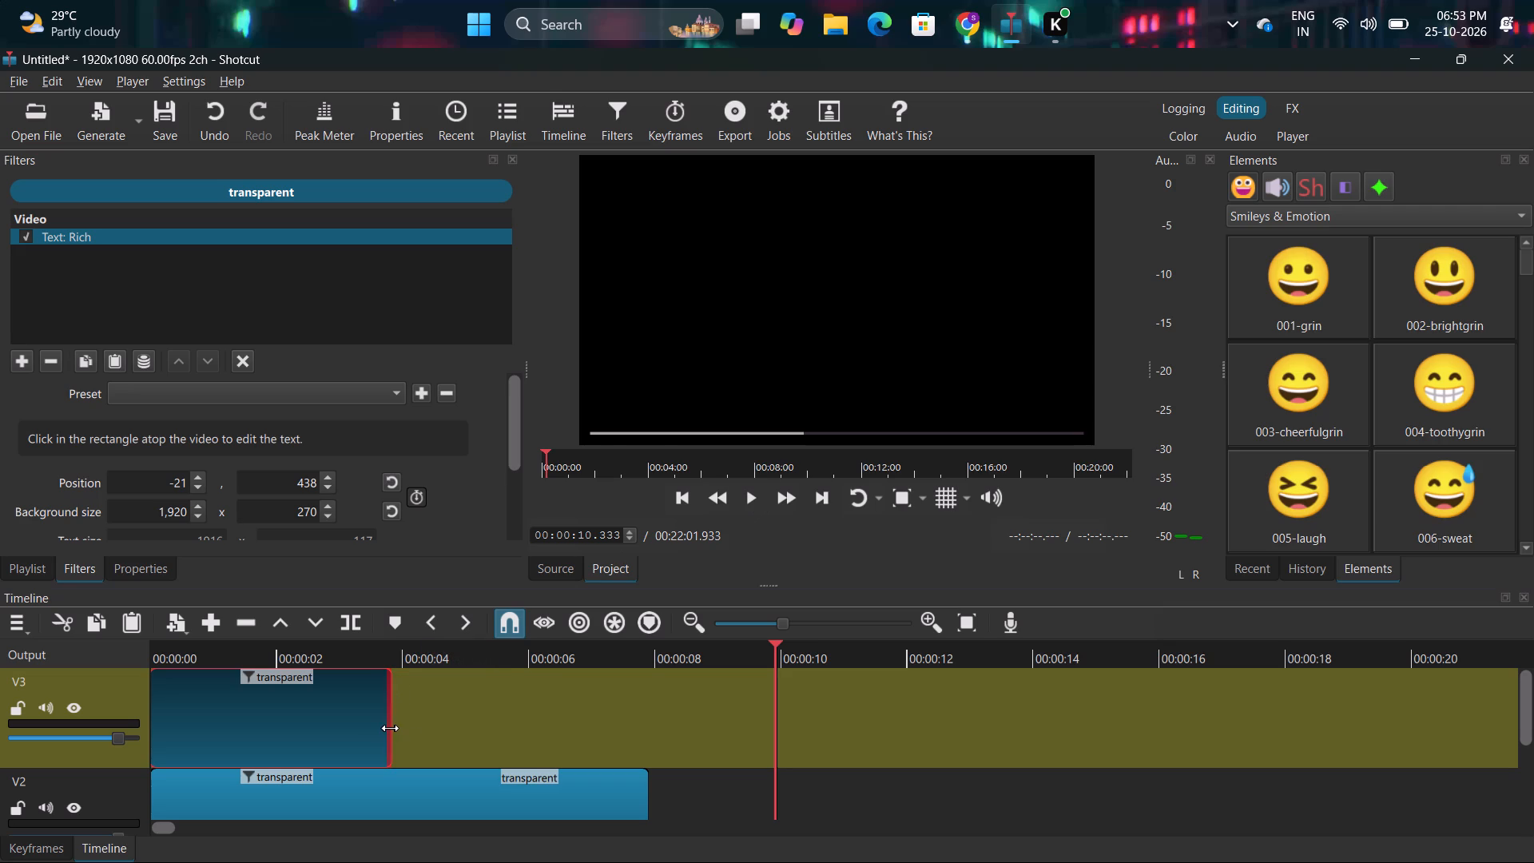
{"action": "left_click_drag", "start_coordinate": [390, 728], "coordinate": [646, 727]}
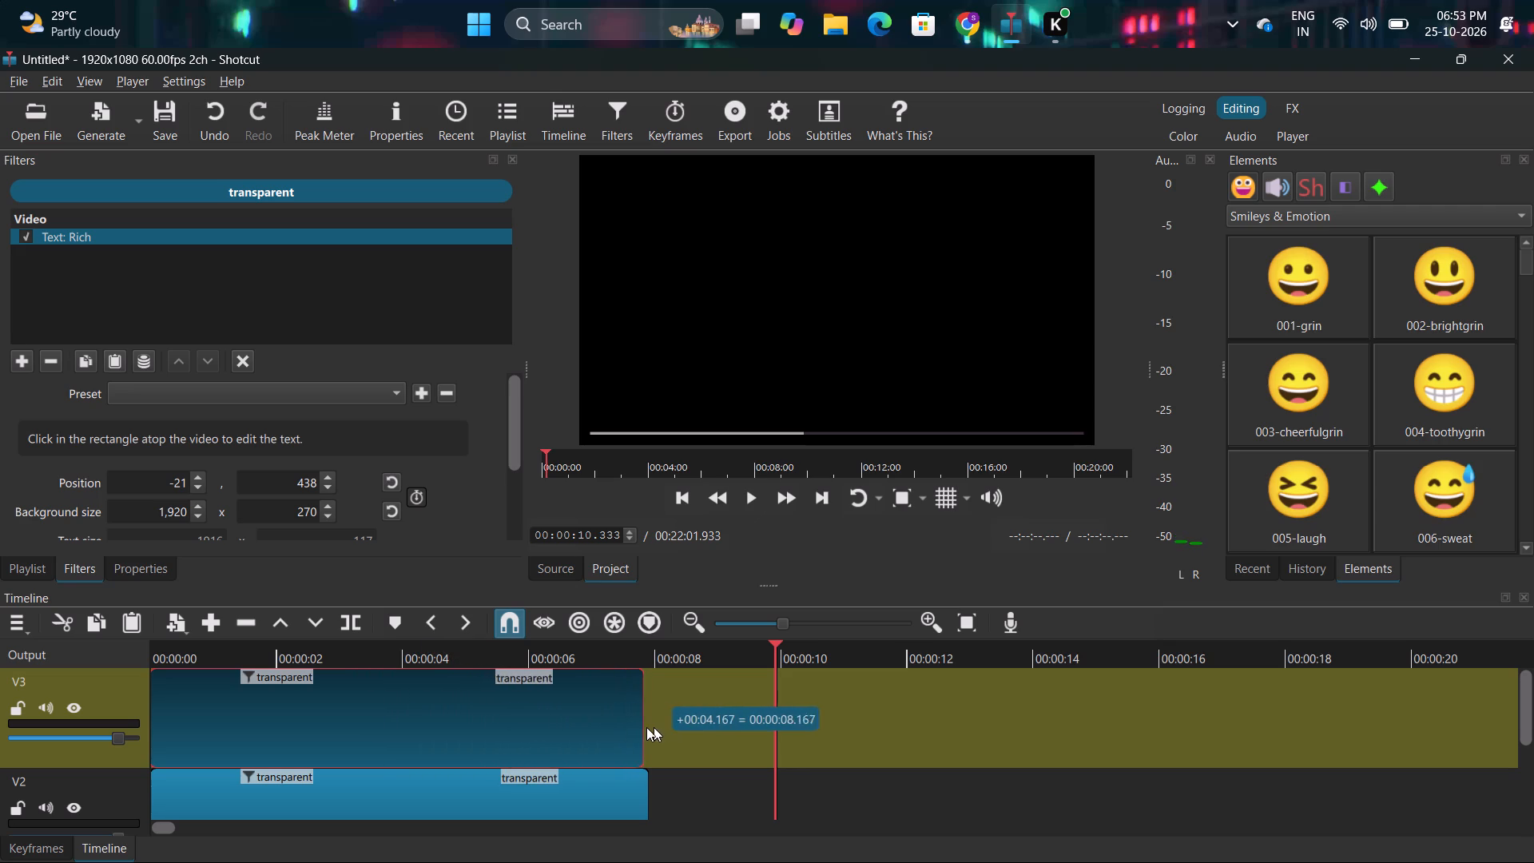
{"action": "left_click_drag", "start_coordinate": [646, 727], "coordinate": [657, 727]}
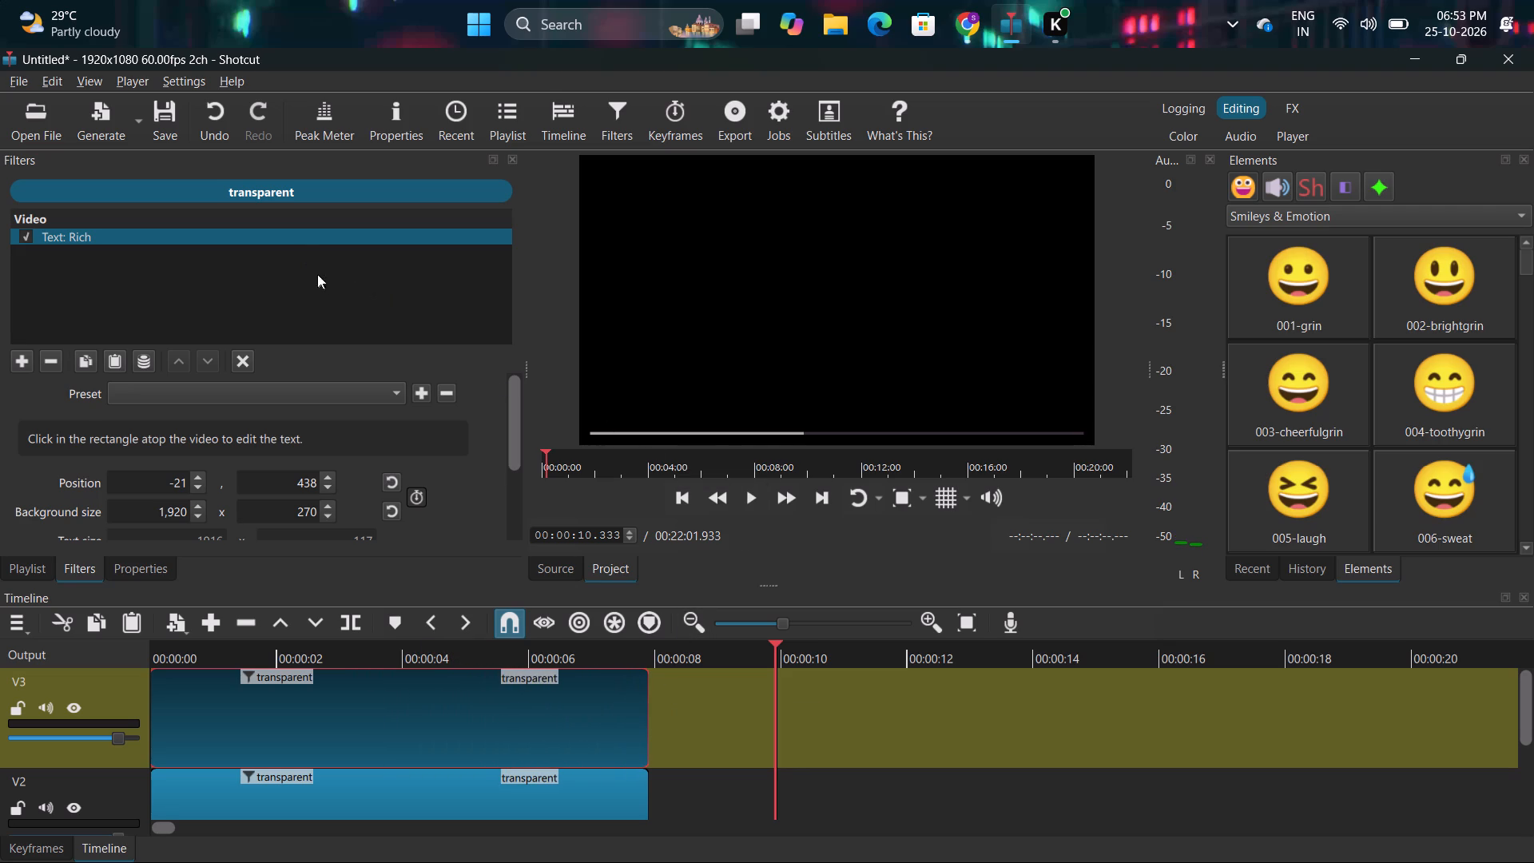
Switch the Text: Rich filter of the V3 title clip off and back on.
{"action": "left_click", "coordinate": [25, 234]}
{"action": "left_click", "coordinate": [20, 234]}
Return to the start of the sequence and play the intro with the lengthened titles.
{"action": "left_click_drag", "start_coordinate": [570, 454], "coordinate": [370, 436]}
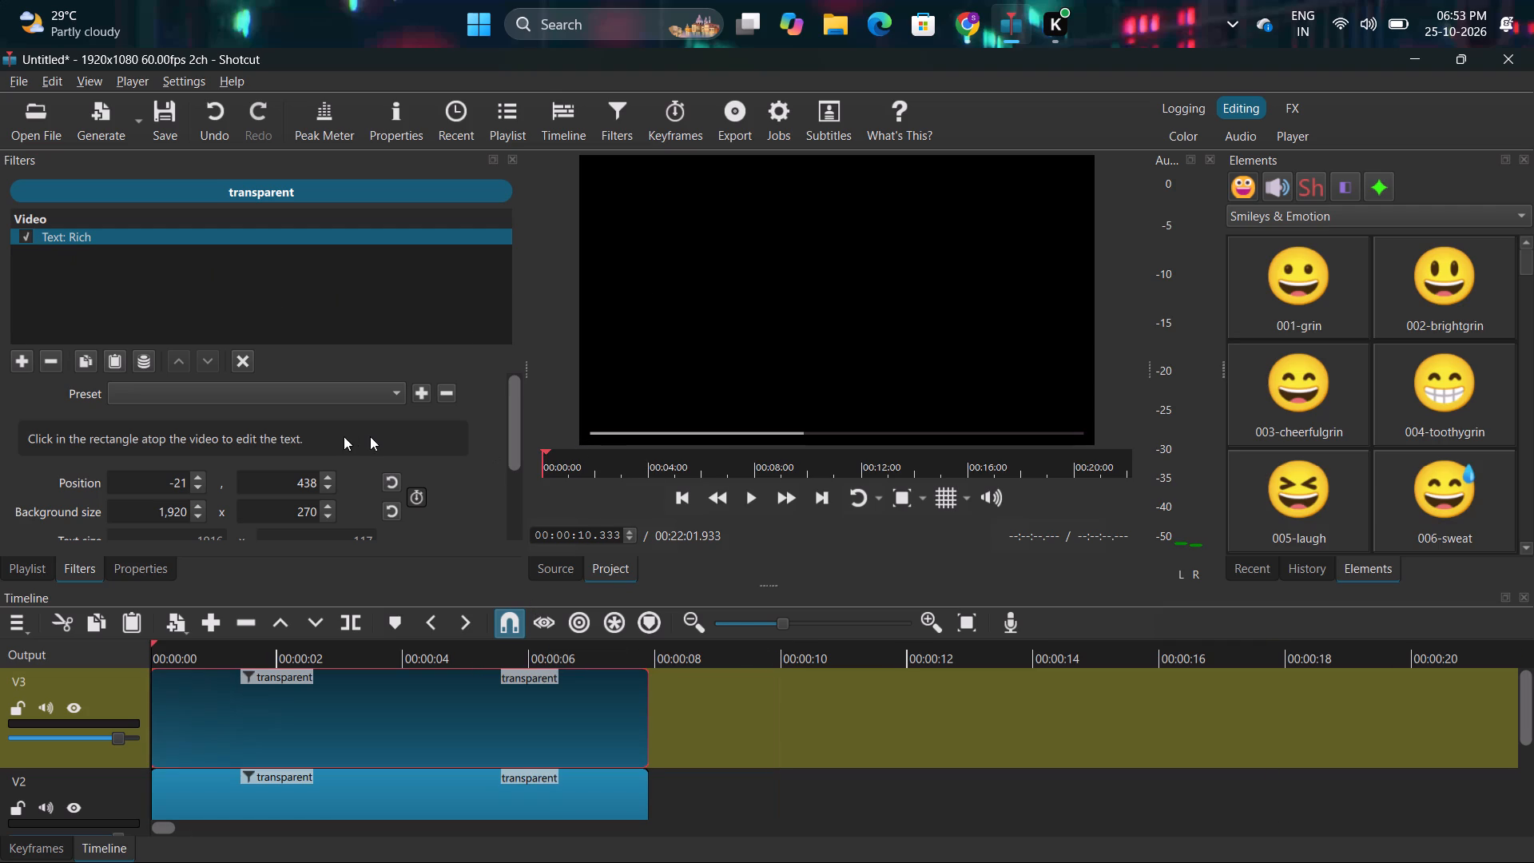
{"action": "left_click_drag", "start_coordinate": [370, 436], "coordinate": [340, 435]}
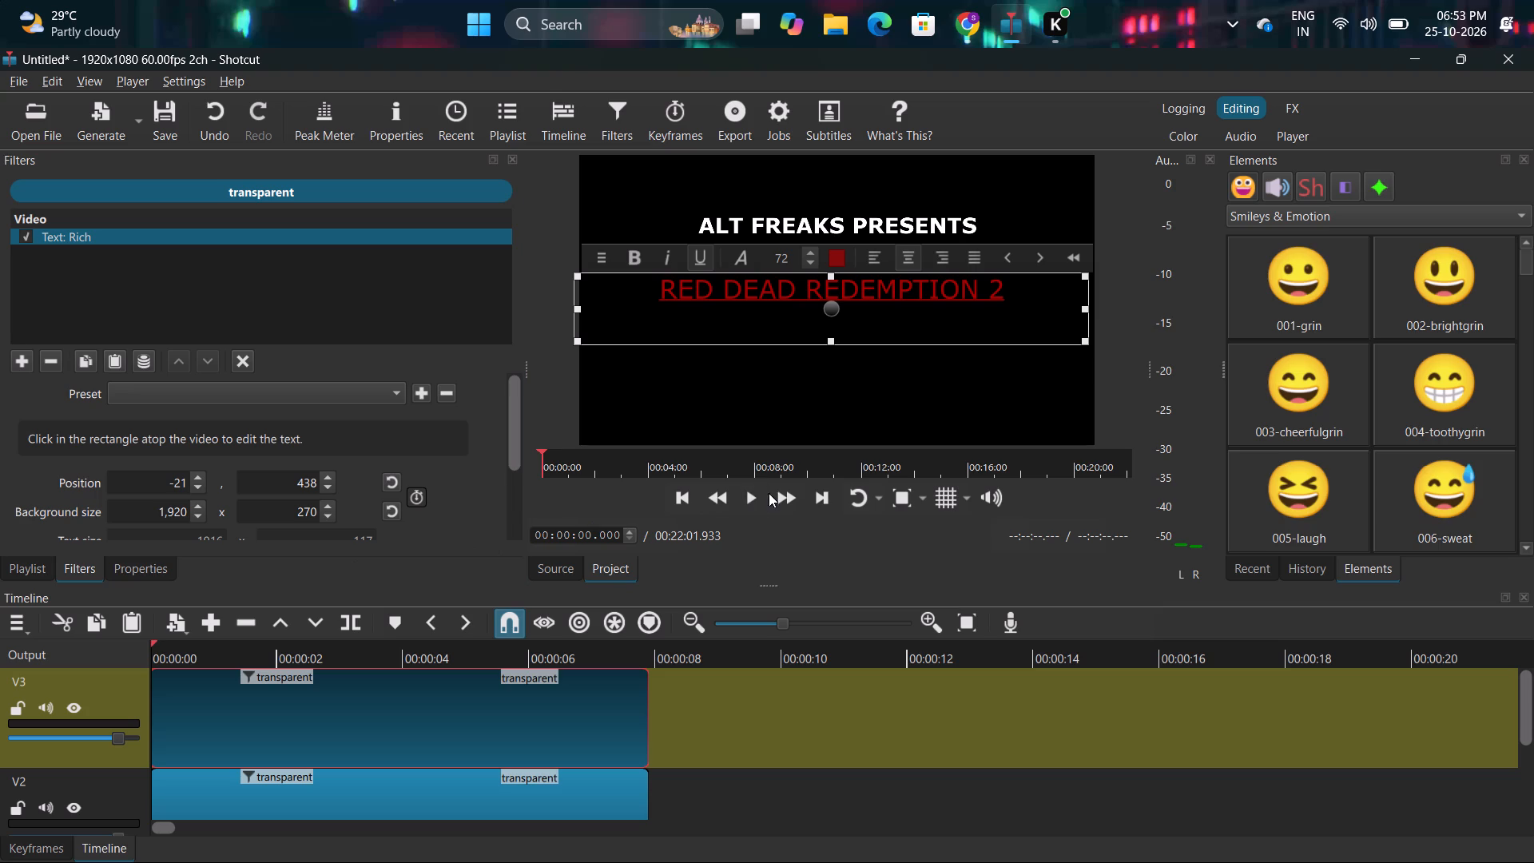
{"action": "left_click", "coordinate": [754, 492]}
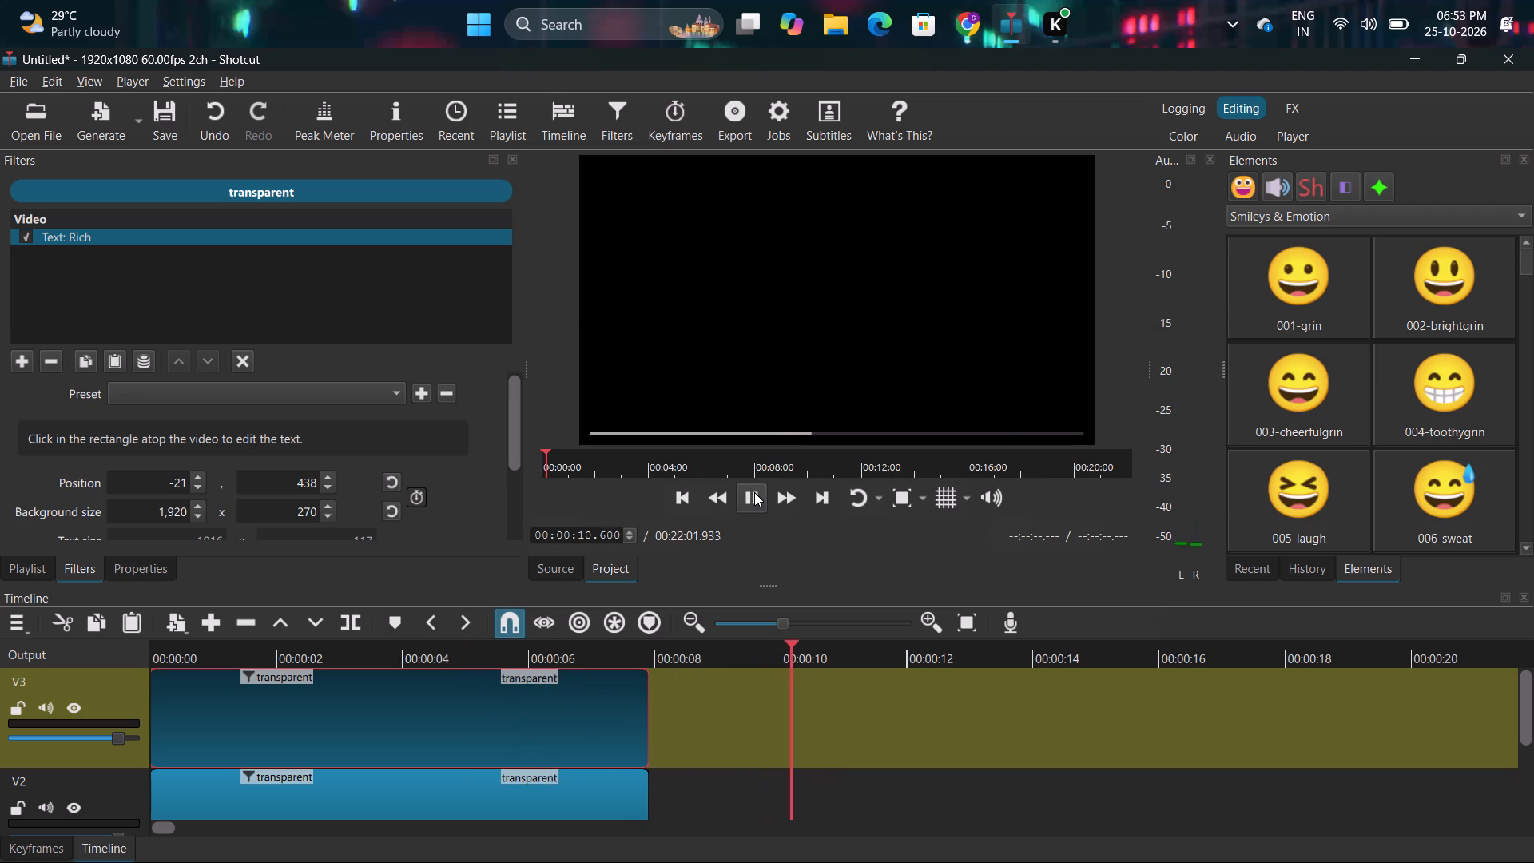
{"action": "left_click", "coordinate": [746, 494]}
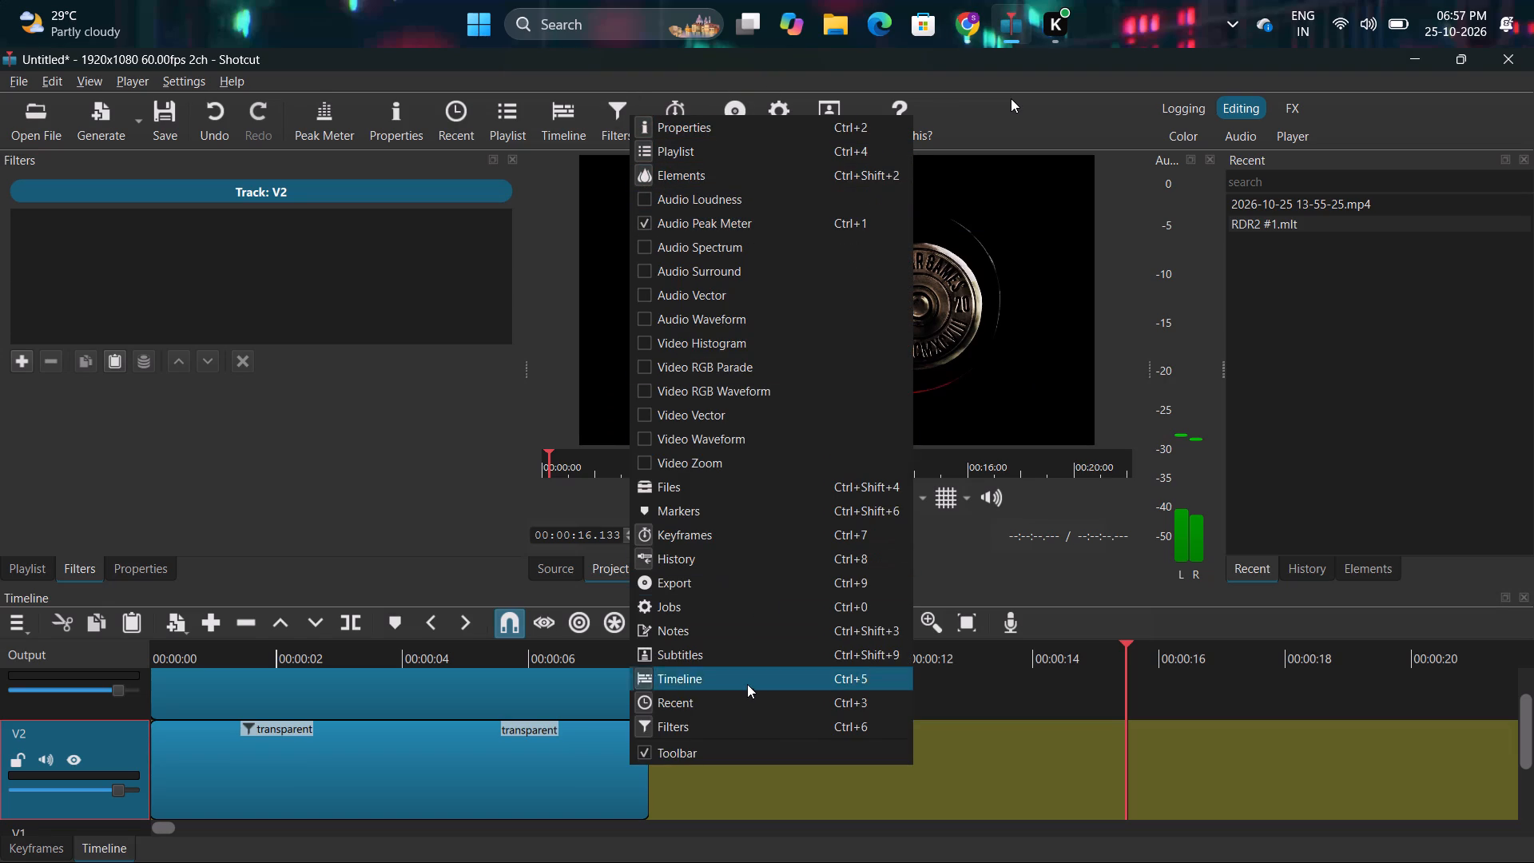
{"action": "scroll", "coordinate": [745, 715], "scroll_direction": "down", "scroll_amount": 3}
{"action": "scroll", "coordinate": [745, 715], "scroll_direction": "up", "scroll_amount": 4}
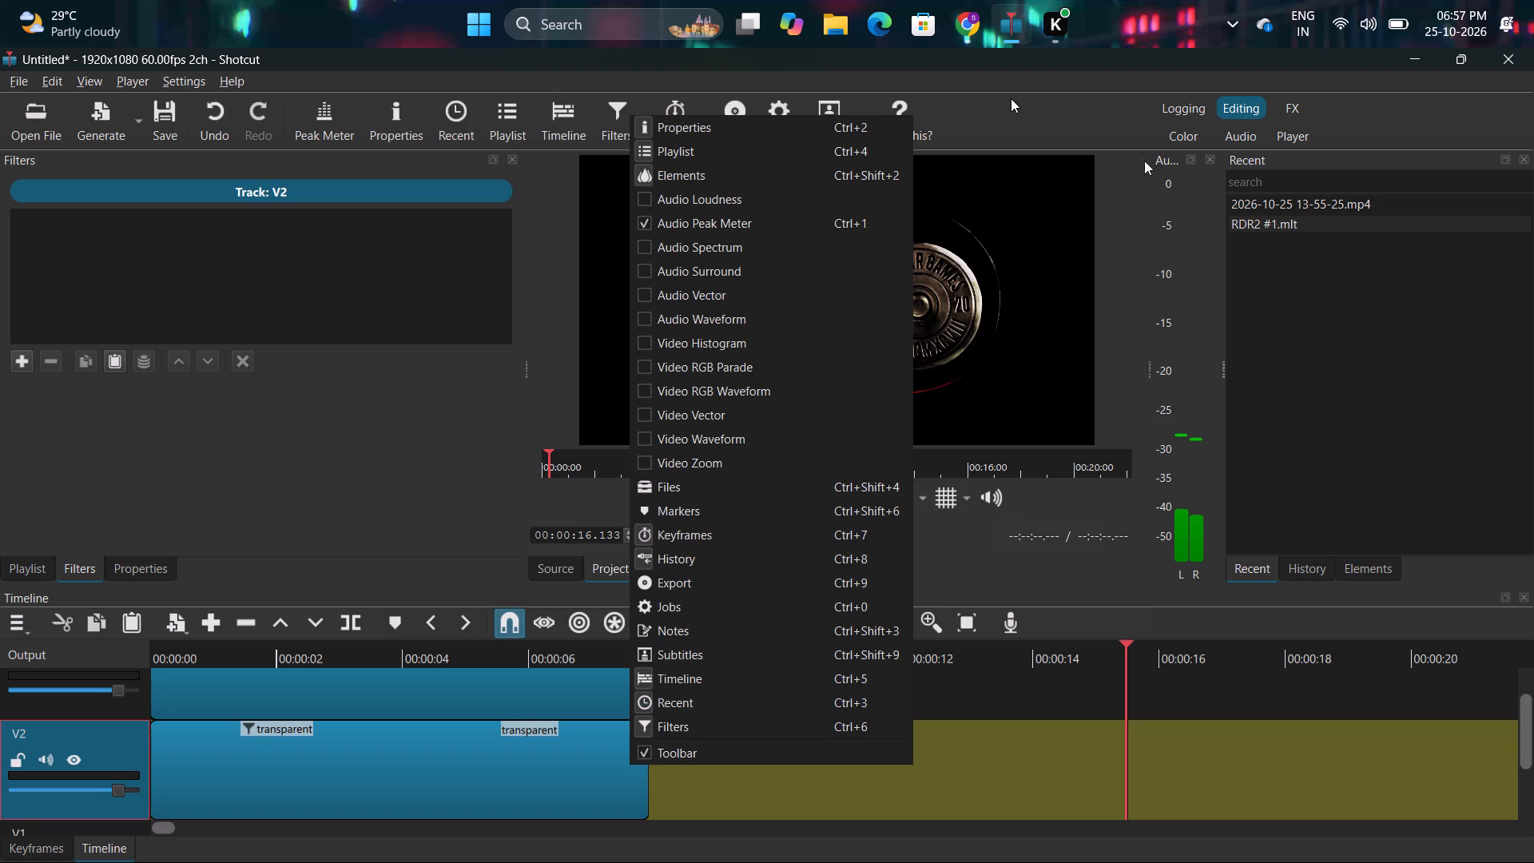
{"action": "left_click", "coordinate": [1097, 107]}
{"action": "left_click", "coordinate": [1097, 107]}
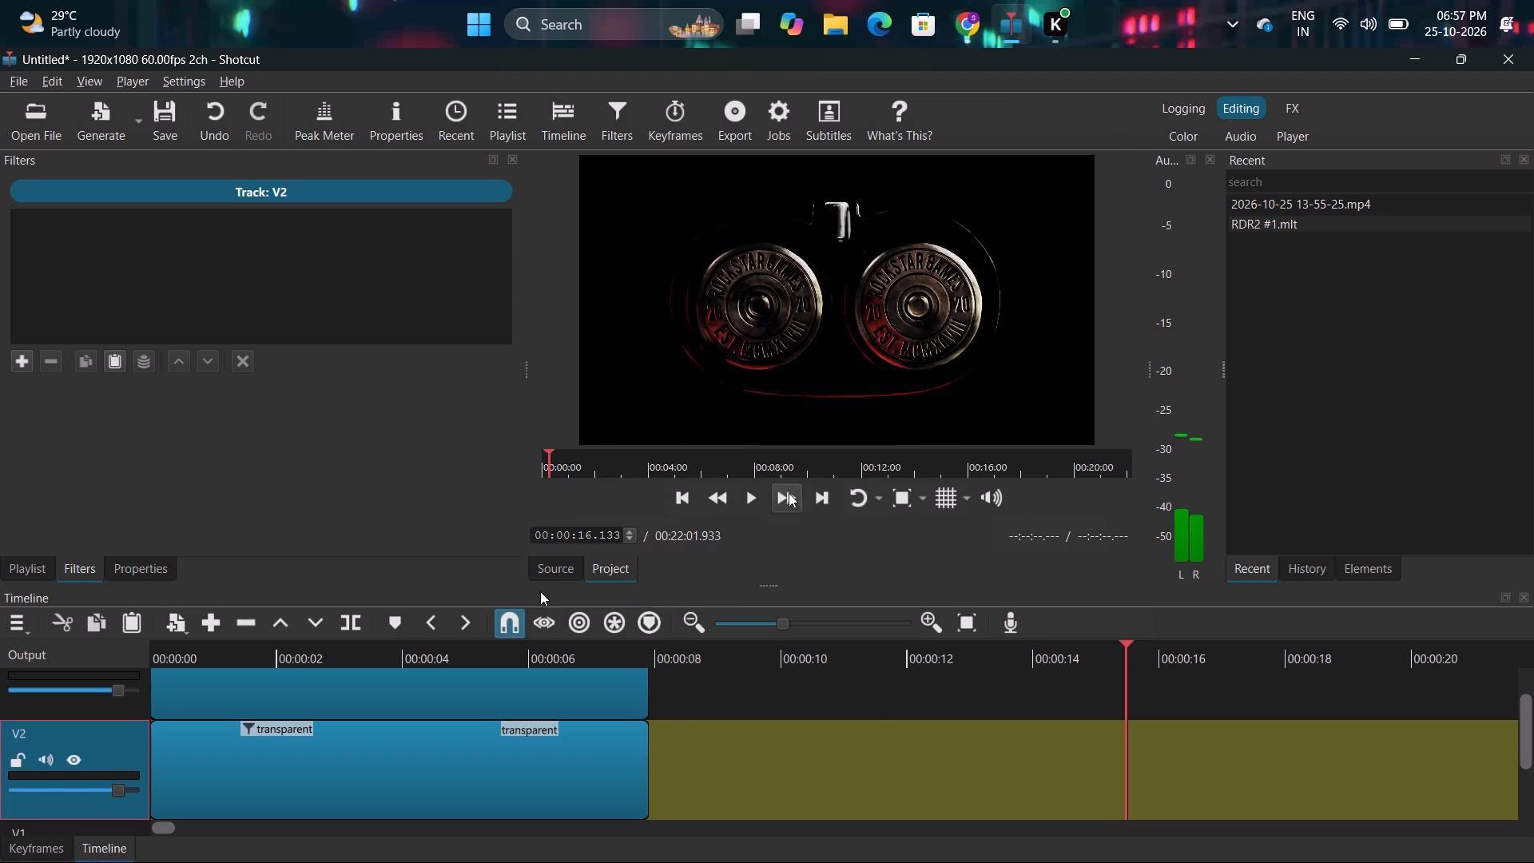
Return the playhead to the start of the project and select the V1 gameplay track to show its filters.
{"action": "left_click_drag", "start_coordinate": [622, 450], "coordinate": [436, 466]}
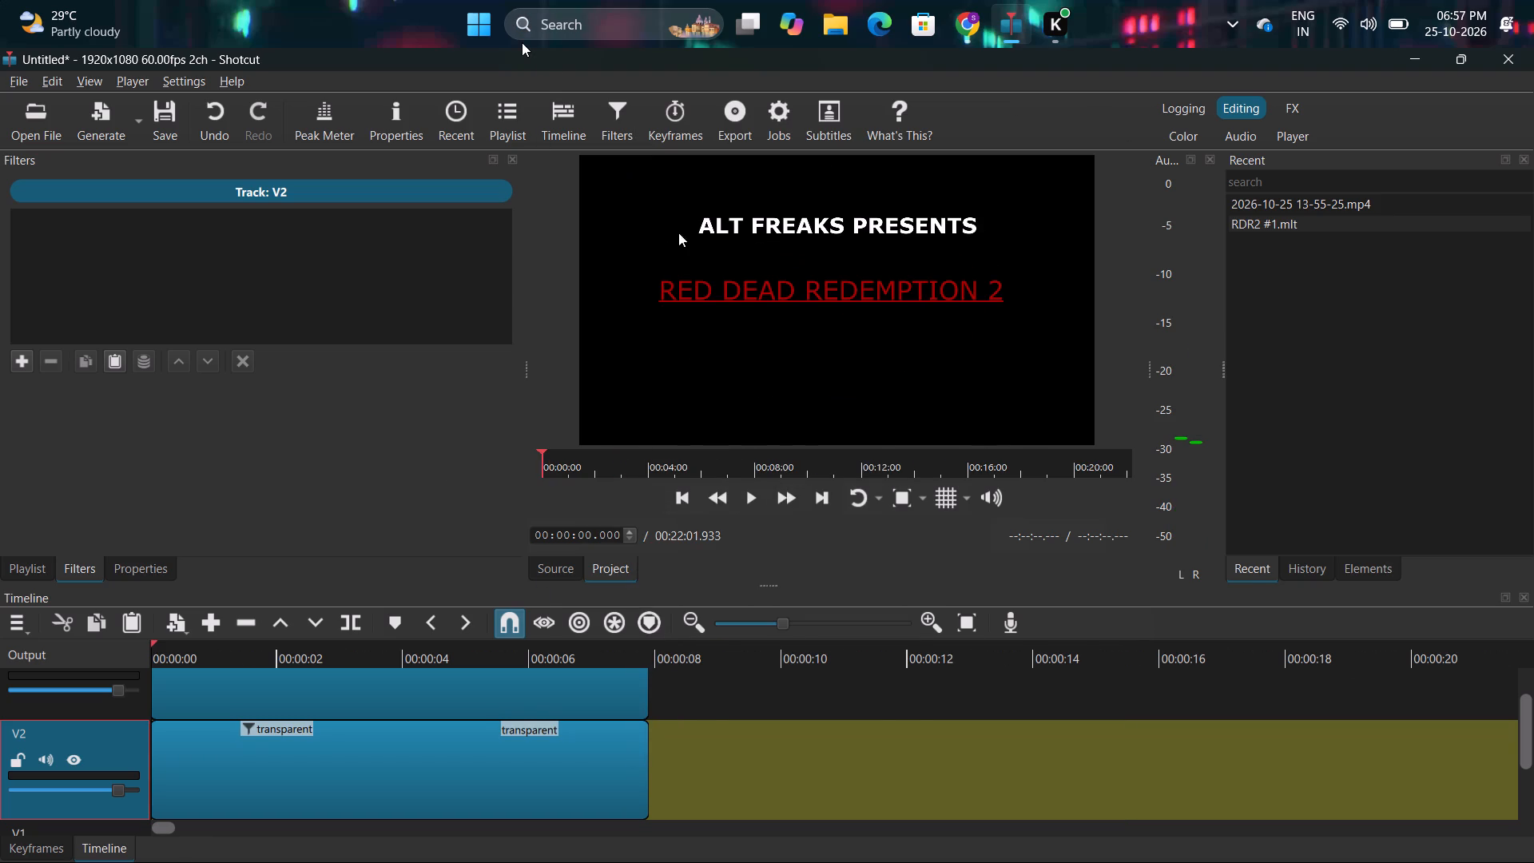
{"action": "left_click", "coordinate": [611, 111]}
{"action": "double_click", "coordinate": [611, 111]}
{"action": "scroll", "coordinate": [94, 756], "scroll_direction": "up", "scroll_amount": 4}
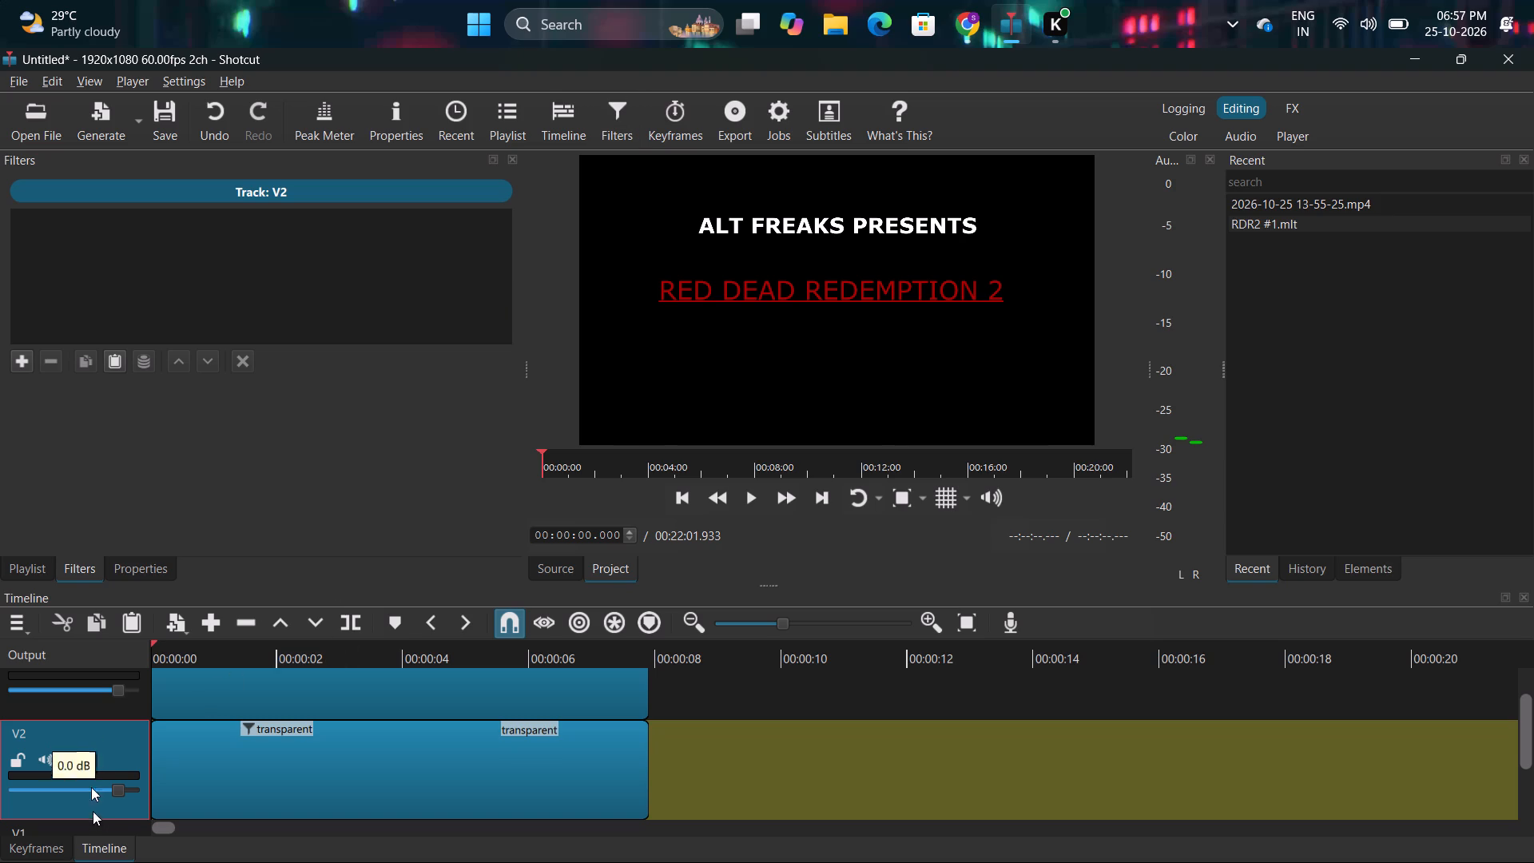
{"action": "left_click", "coordinate": [93, 821]}
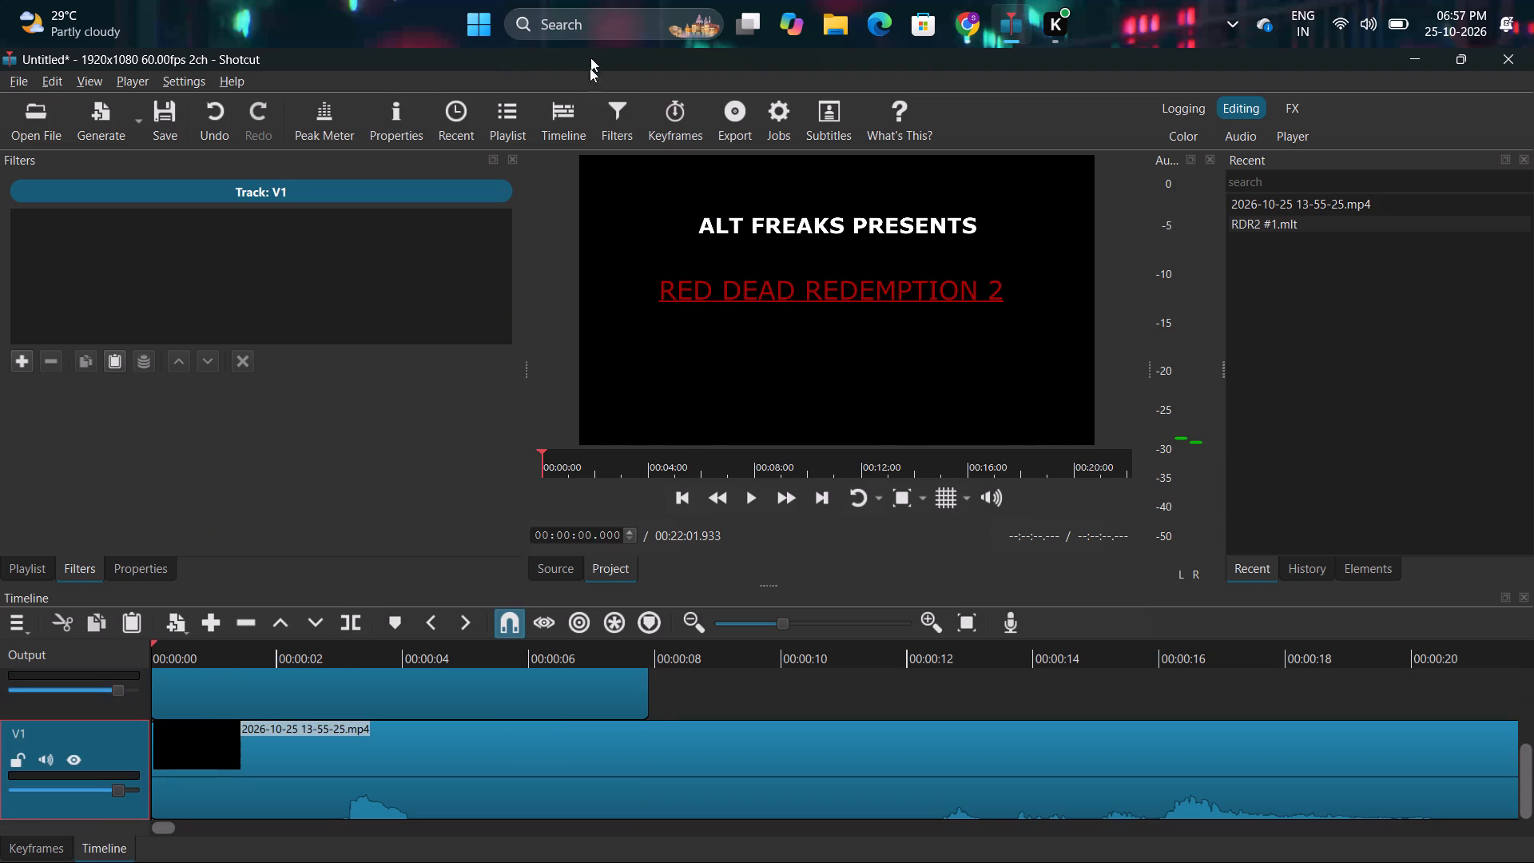
{"action": "left_click", "coordinate": [615, 113]}
{"action": "left_click", "coordinate": [615, 113]}
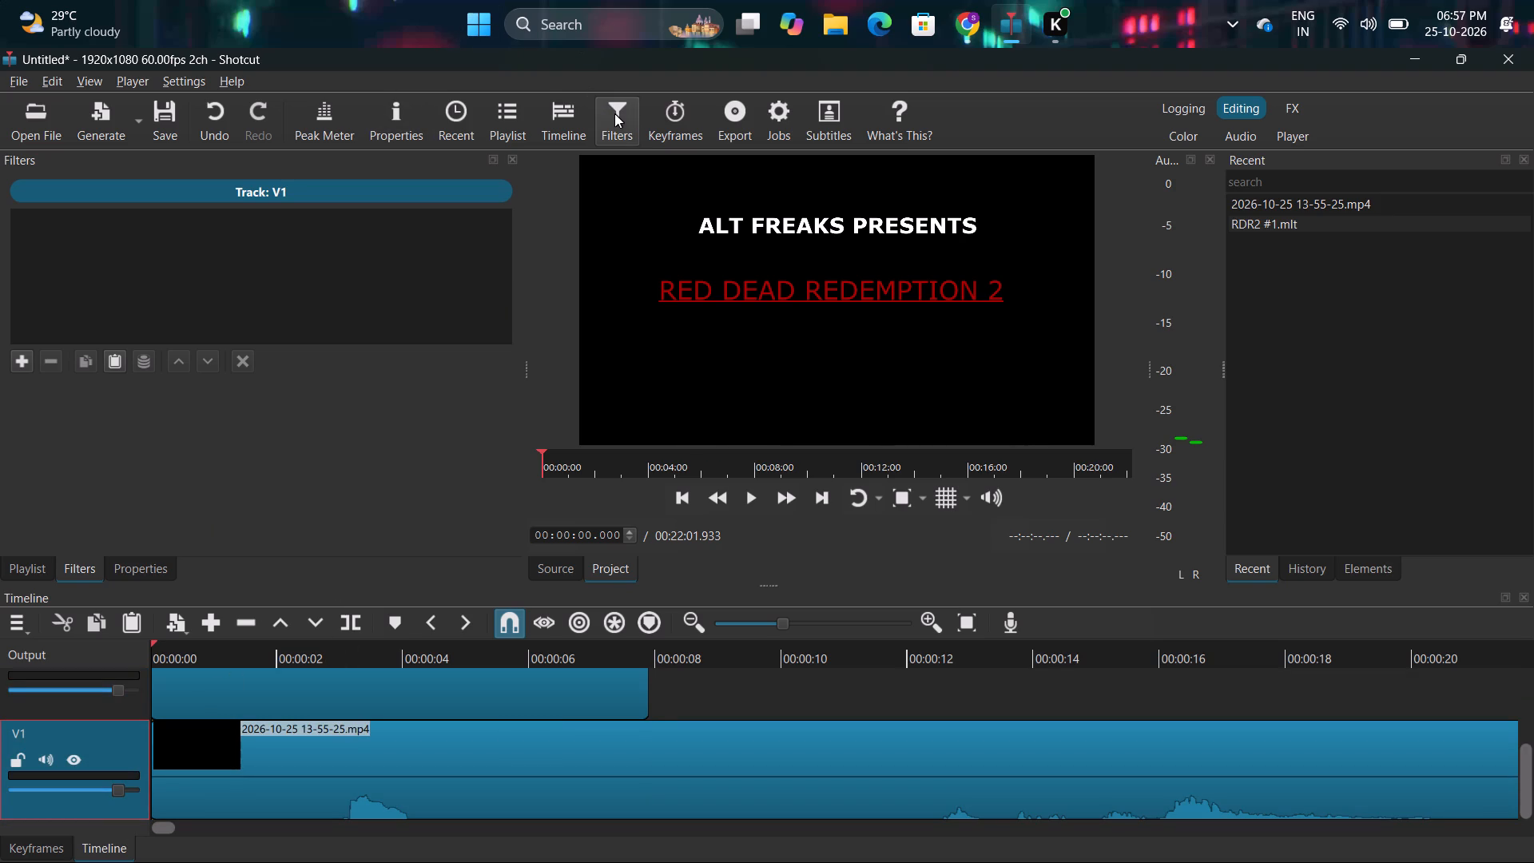
{"action": "left_click", "coordinate": [615, 113]}
Play the project from the start and look along the V1 gameplay track through the title and Rockstar intro section.
{"action": "left_click", "coordinate": [755, 491]}
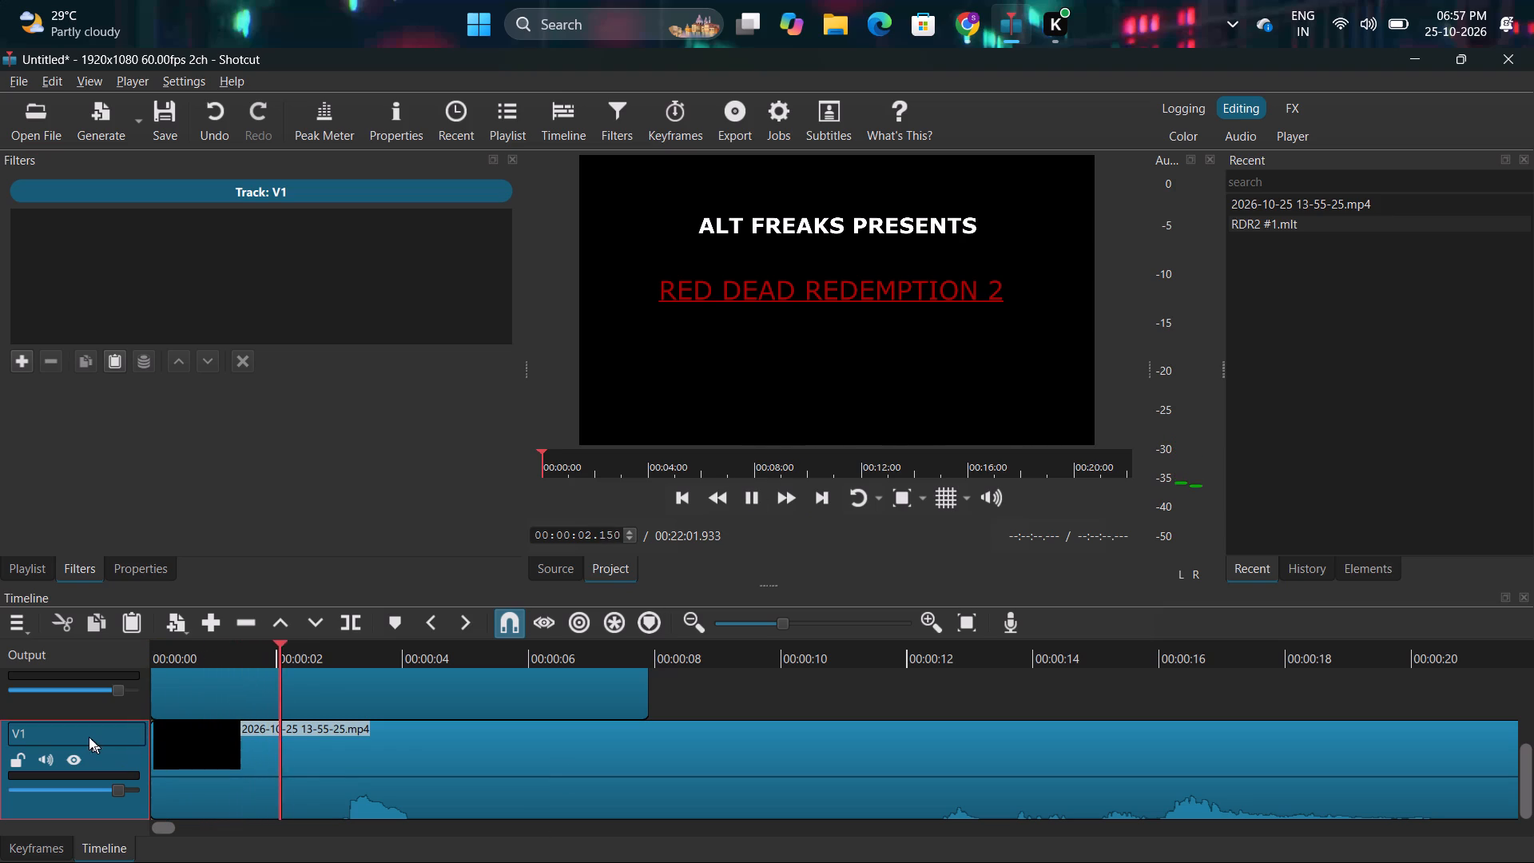
{"action": "scroll", "coordinate": [89, 737], "scroll_direction": "up", "scroll_amount": 4}
{"action": "scroll", "coordinate": [89, 737], "scroll_direction": "down", "scroll_amount": 3}
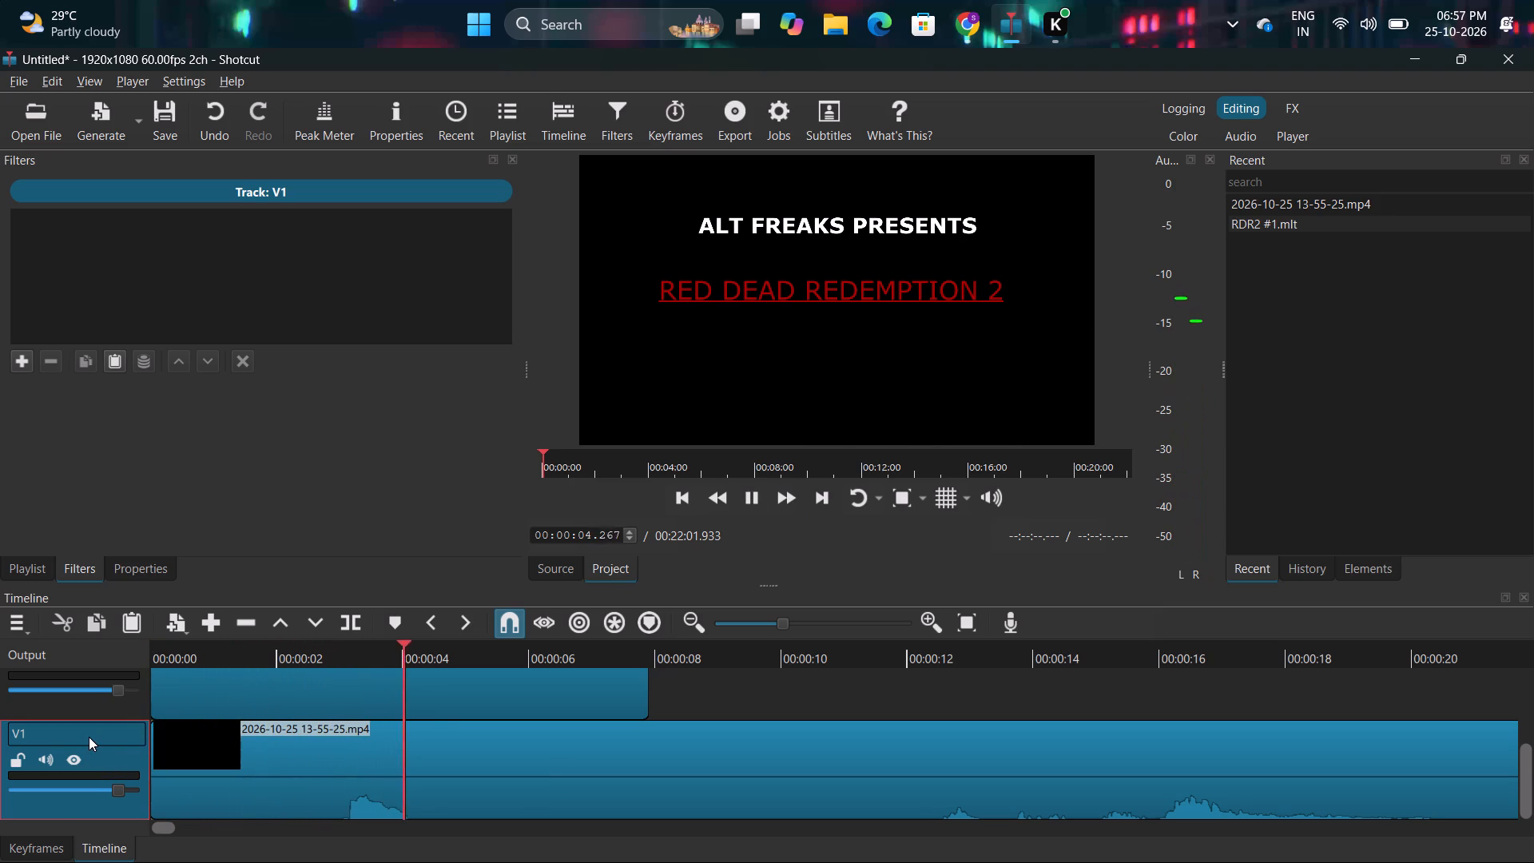
{"action": "scroll", "coordinate": [89, 737], "scroll_direction": "right", "scroll_amount": 1}
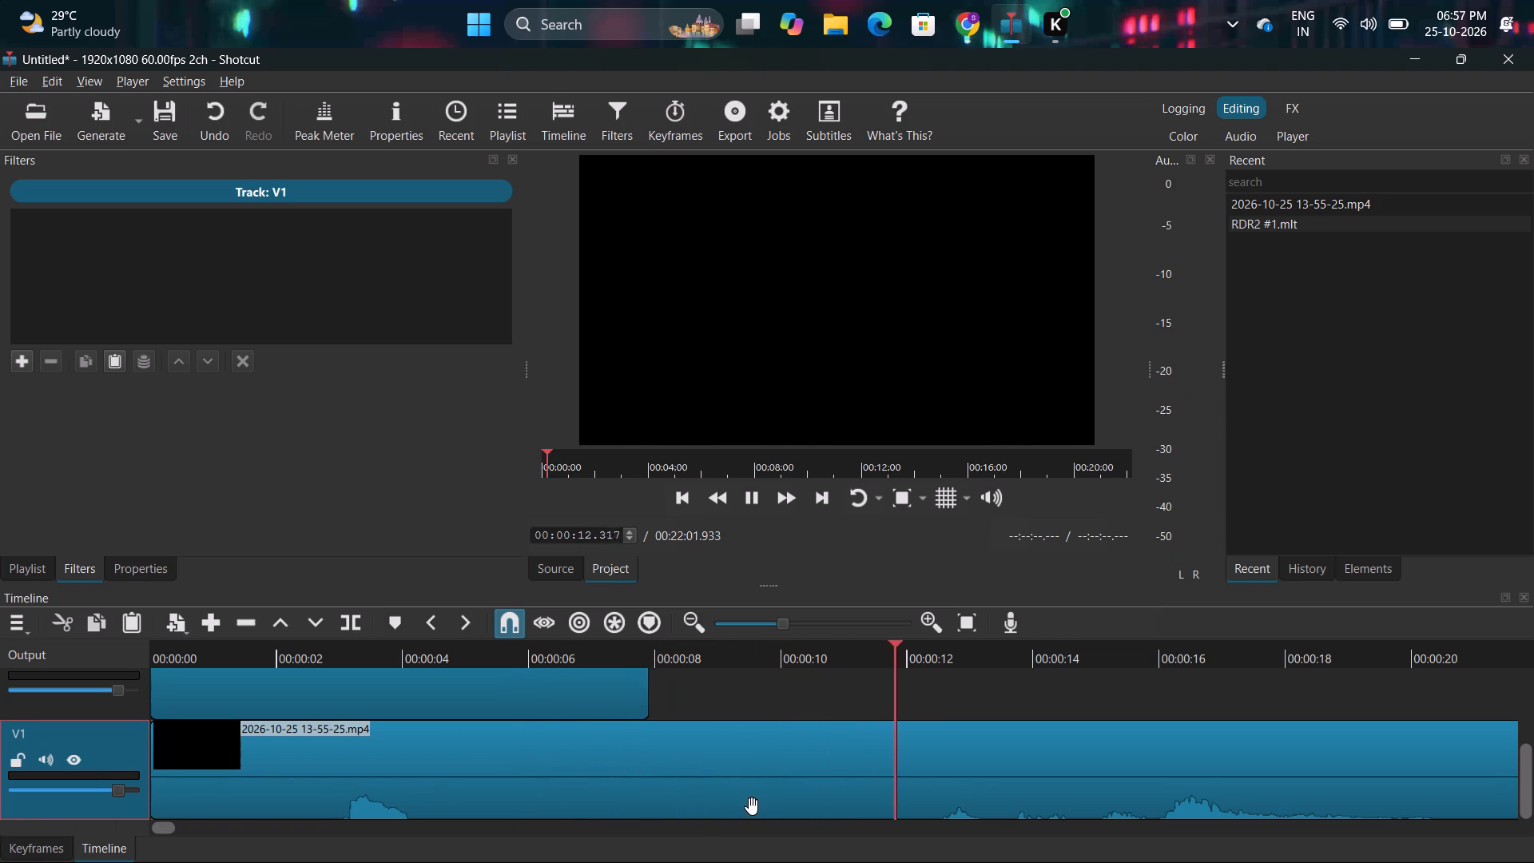
{"action": "scroll", "coordinate": [978, 783], "scroll_direction": "left", "scroll_amount": 4}
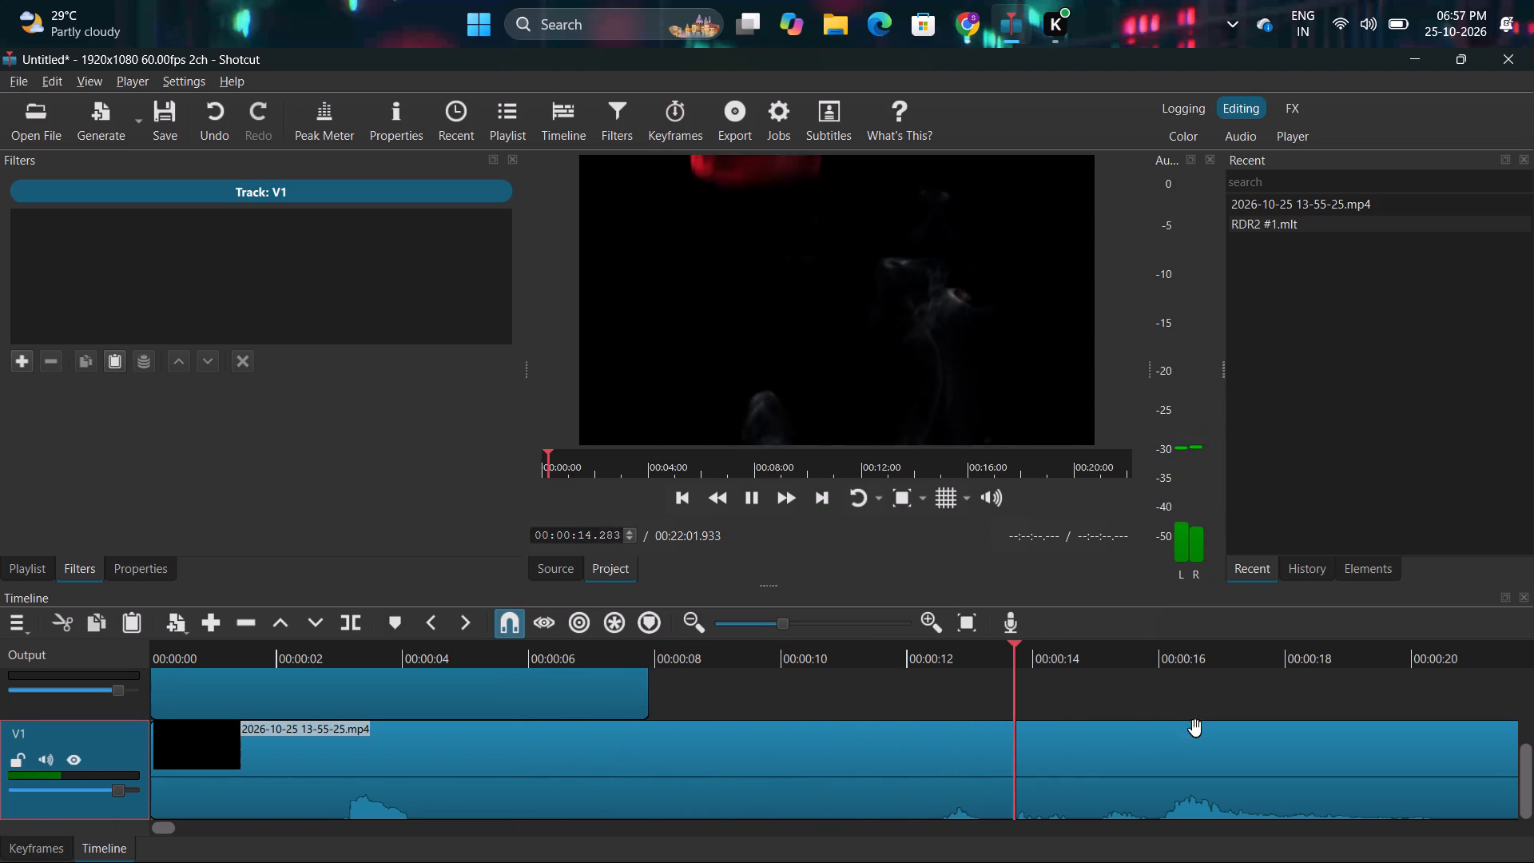
{"action": "scroll", "coordinate": [729, 716], "scroll_direction": "left", "scroll_amount": 3}
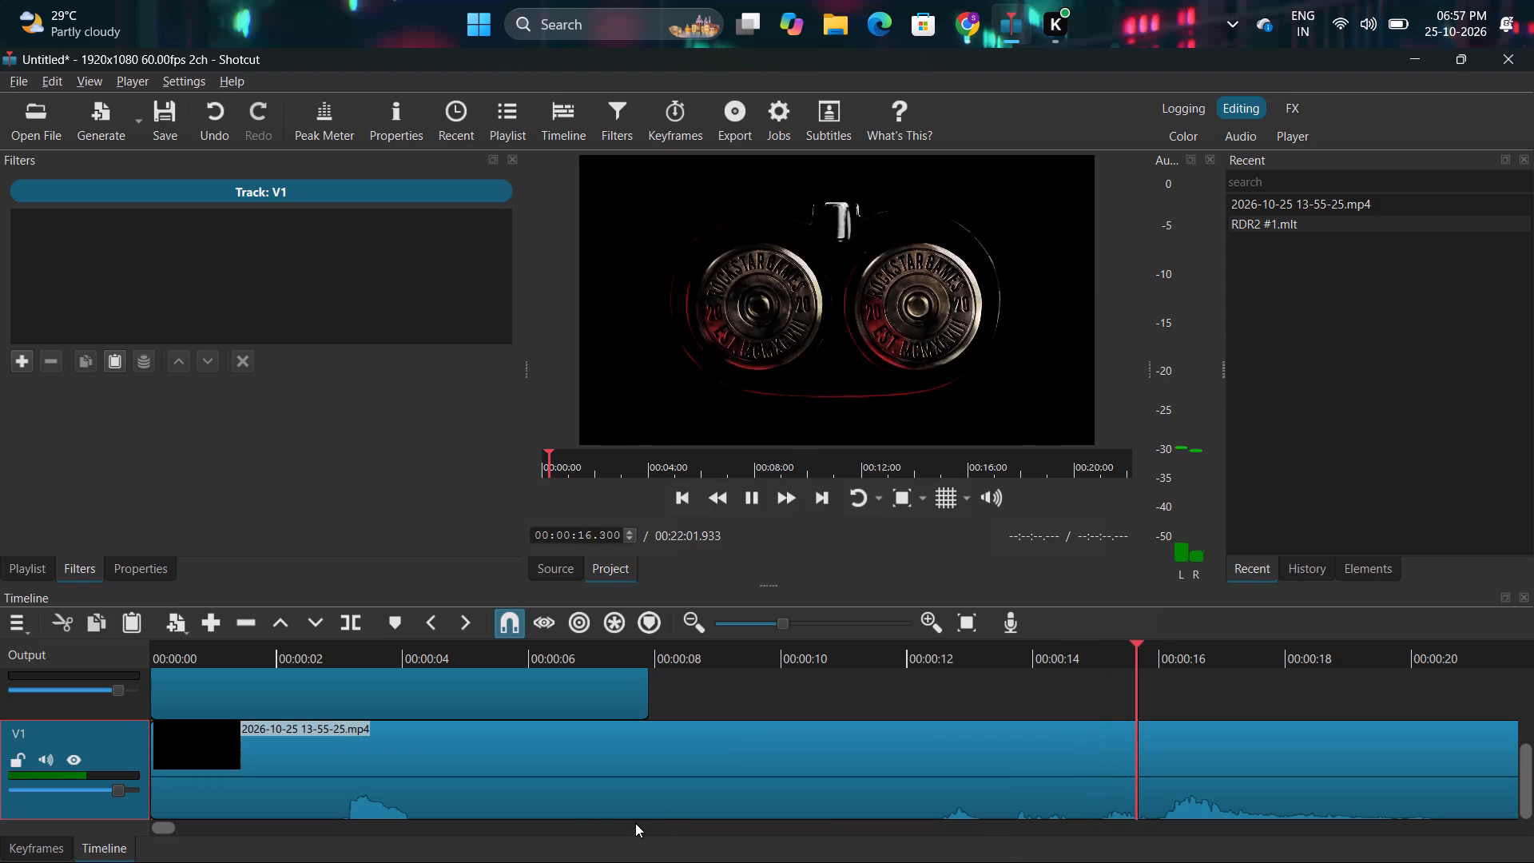
{"action": "left_click", "coordinate": [565, 830]}
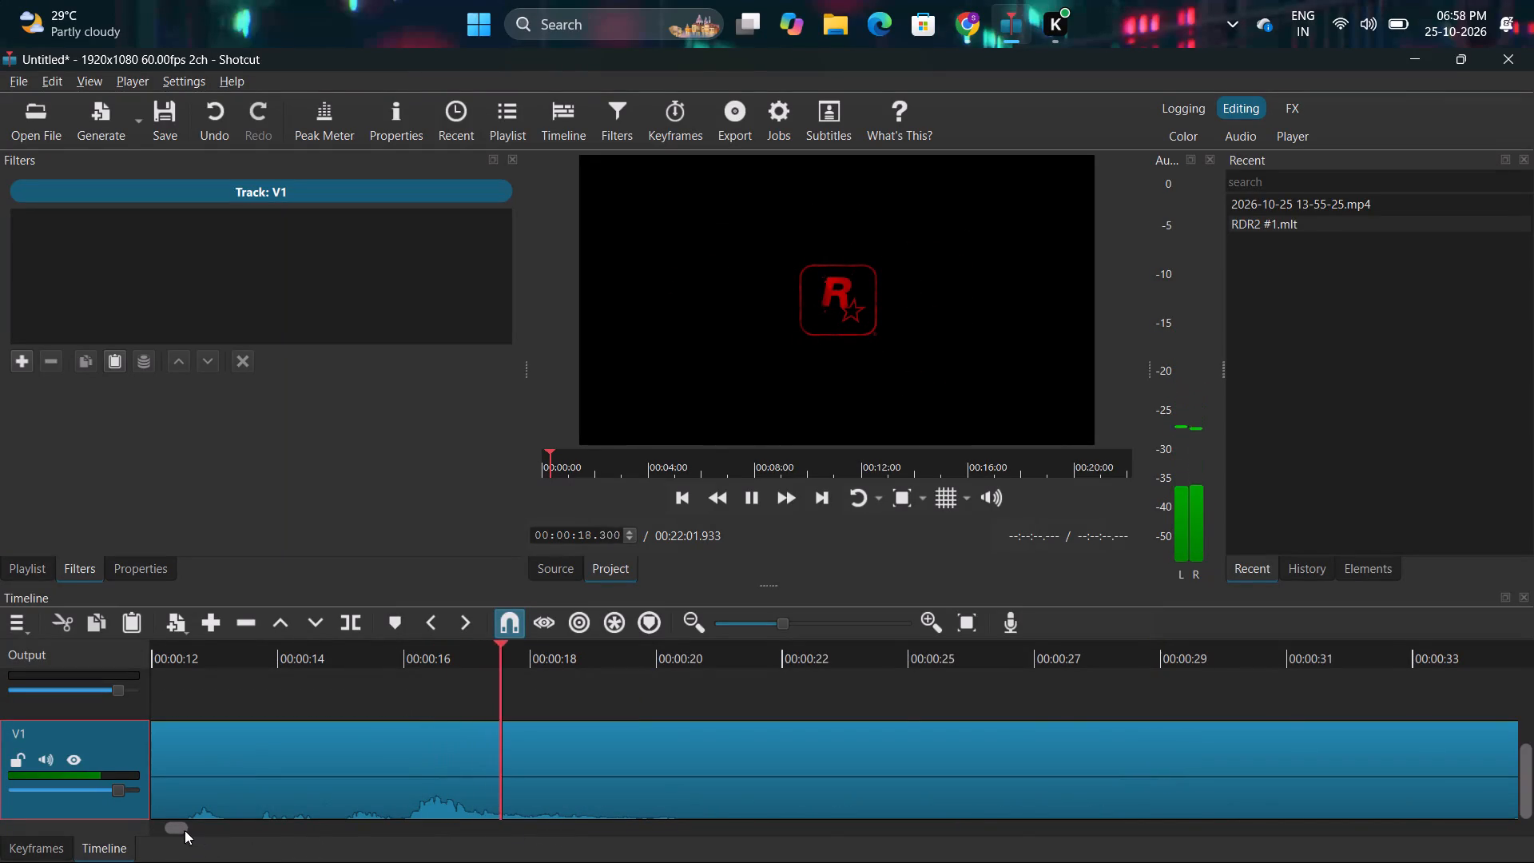
{"action": "left_click_drag", "start_coordinate": [183, 830], "coordinate": [185, 830]}
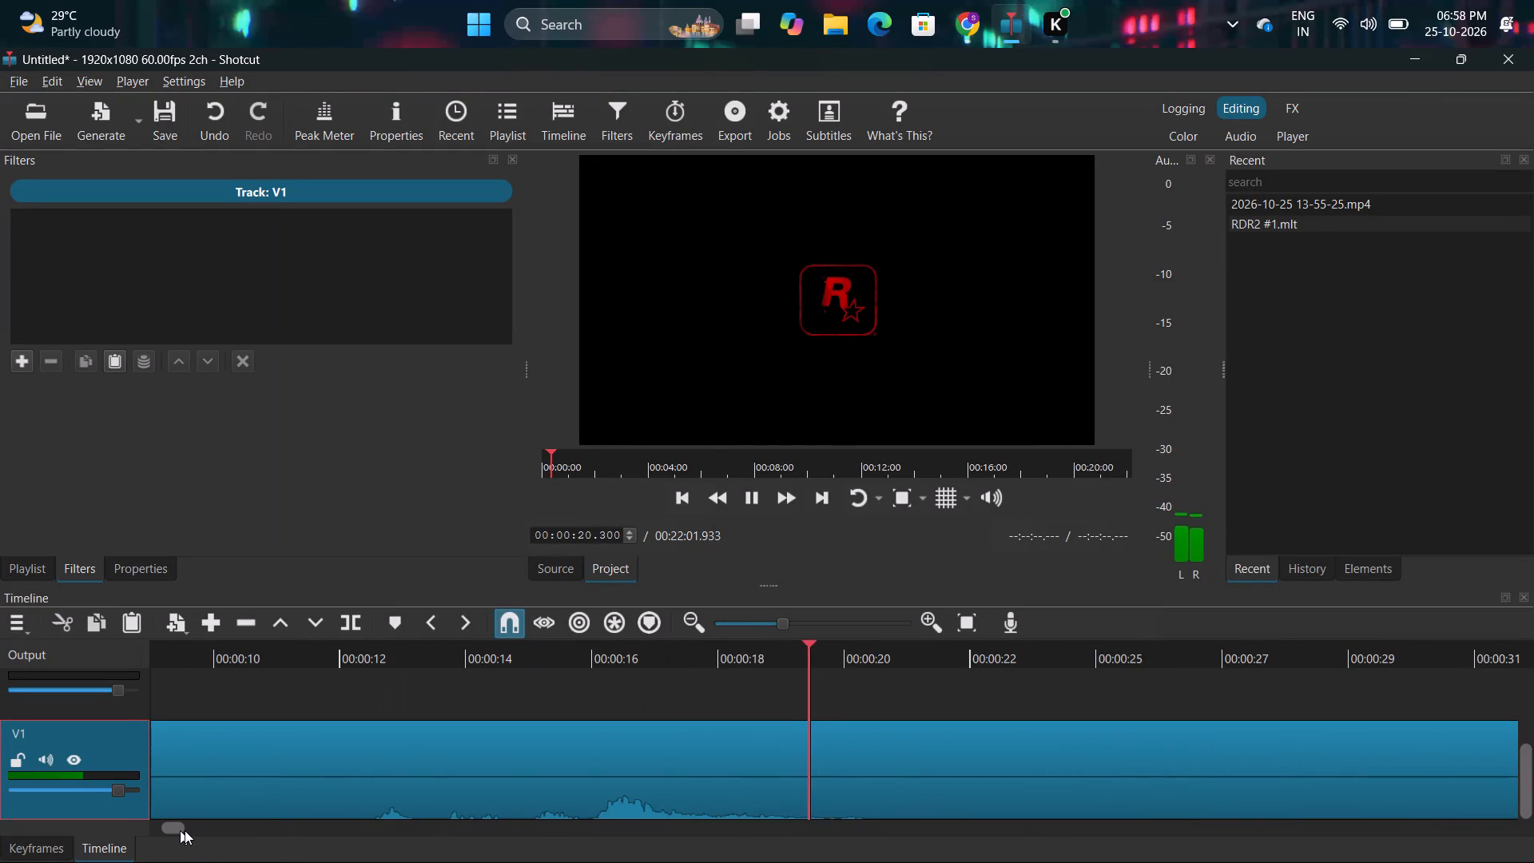
{"action": "left_click_drag", "start_coordinate": [185, 830], "coordinate": [196, 827]}
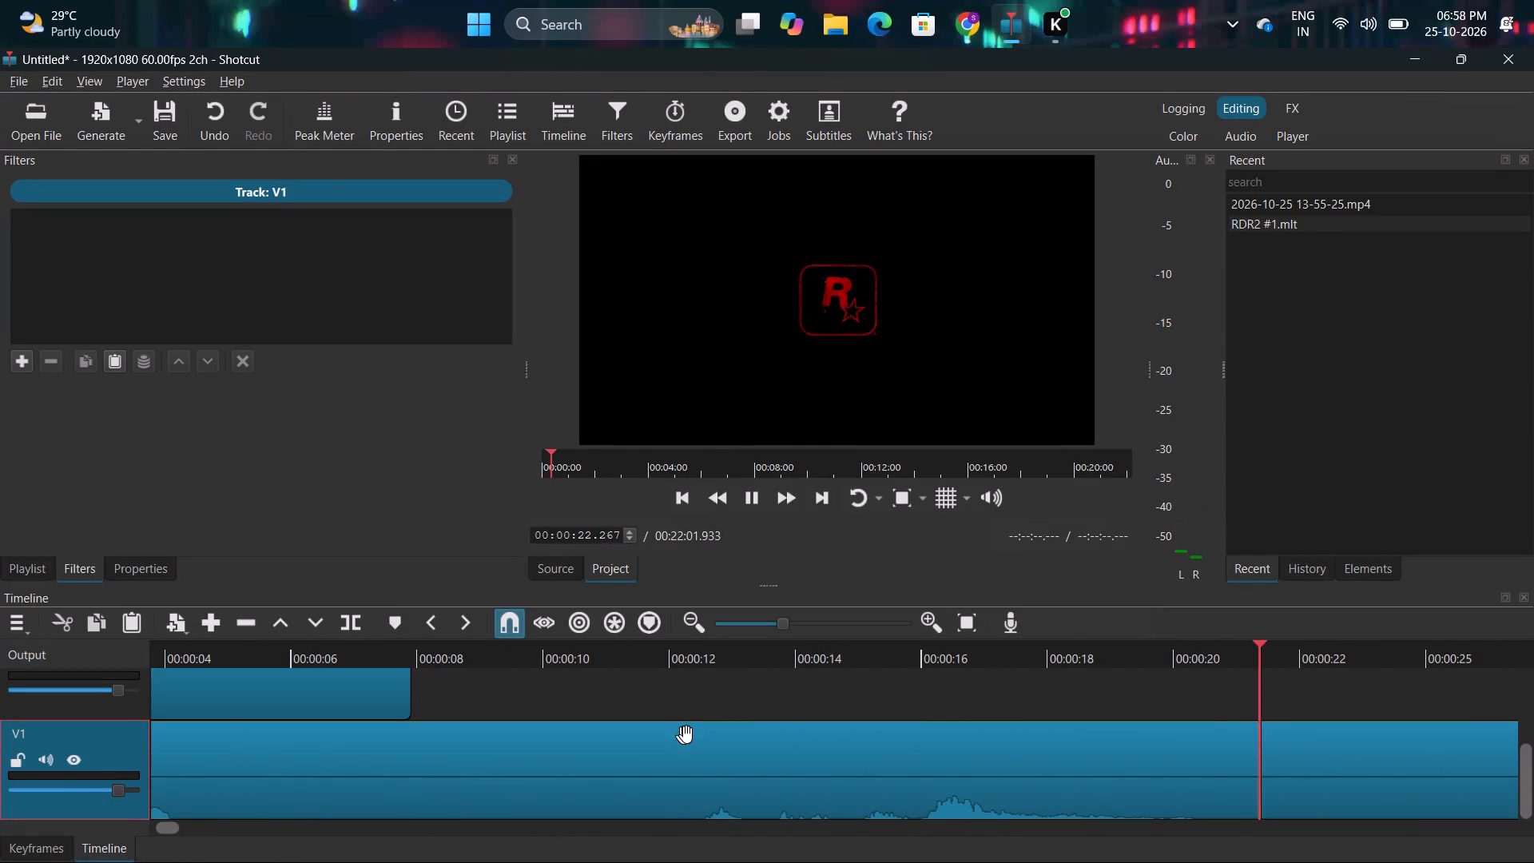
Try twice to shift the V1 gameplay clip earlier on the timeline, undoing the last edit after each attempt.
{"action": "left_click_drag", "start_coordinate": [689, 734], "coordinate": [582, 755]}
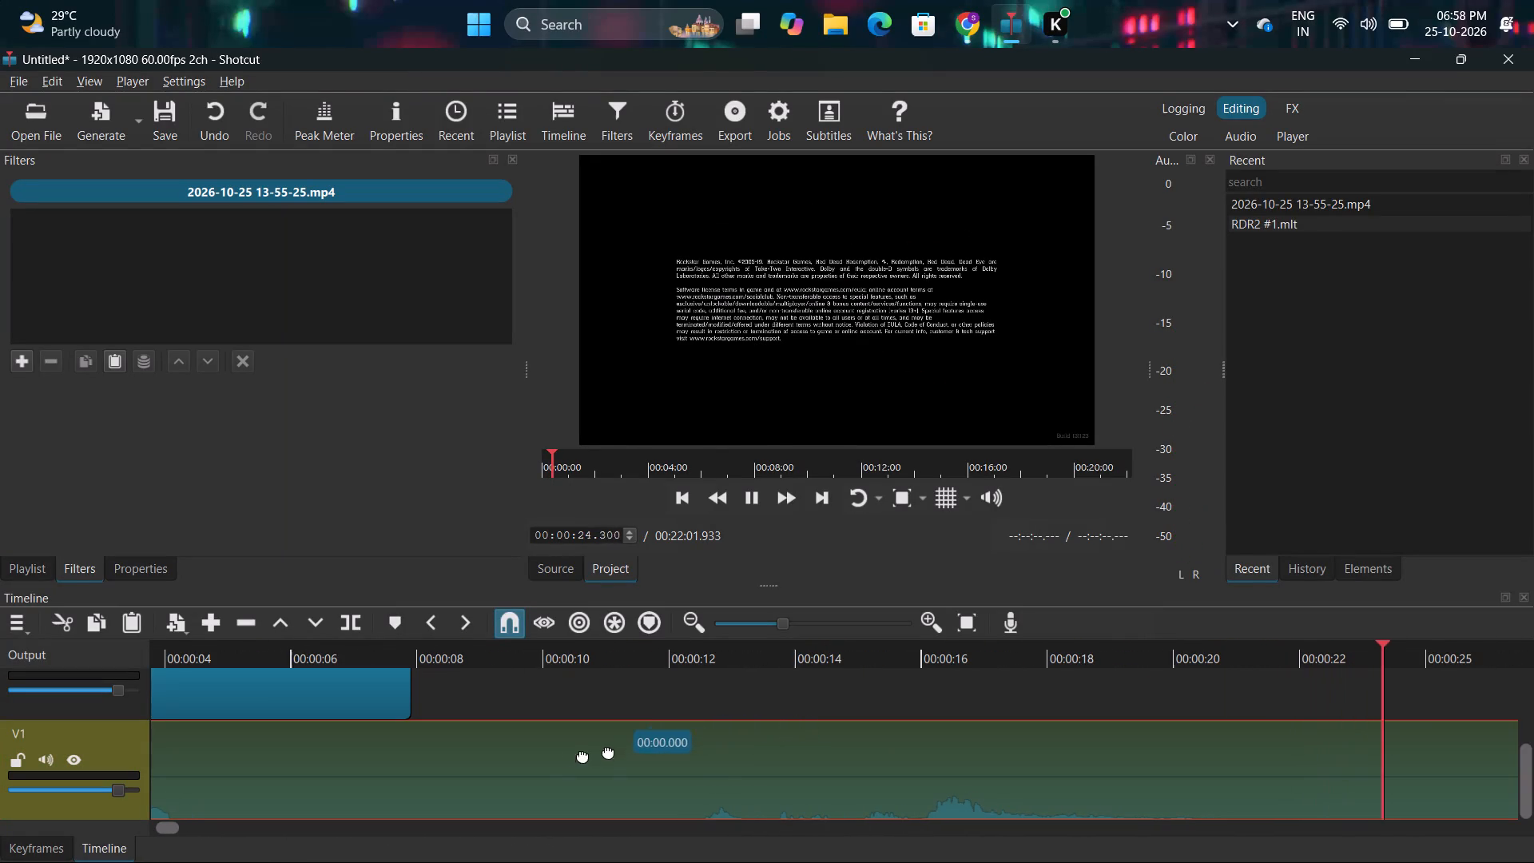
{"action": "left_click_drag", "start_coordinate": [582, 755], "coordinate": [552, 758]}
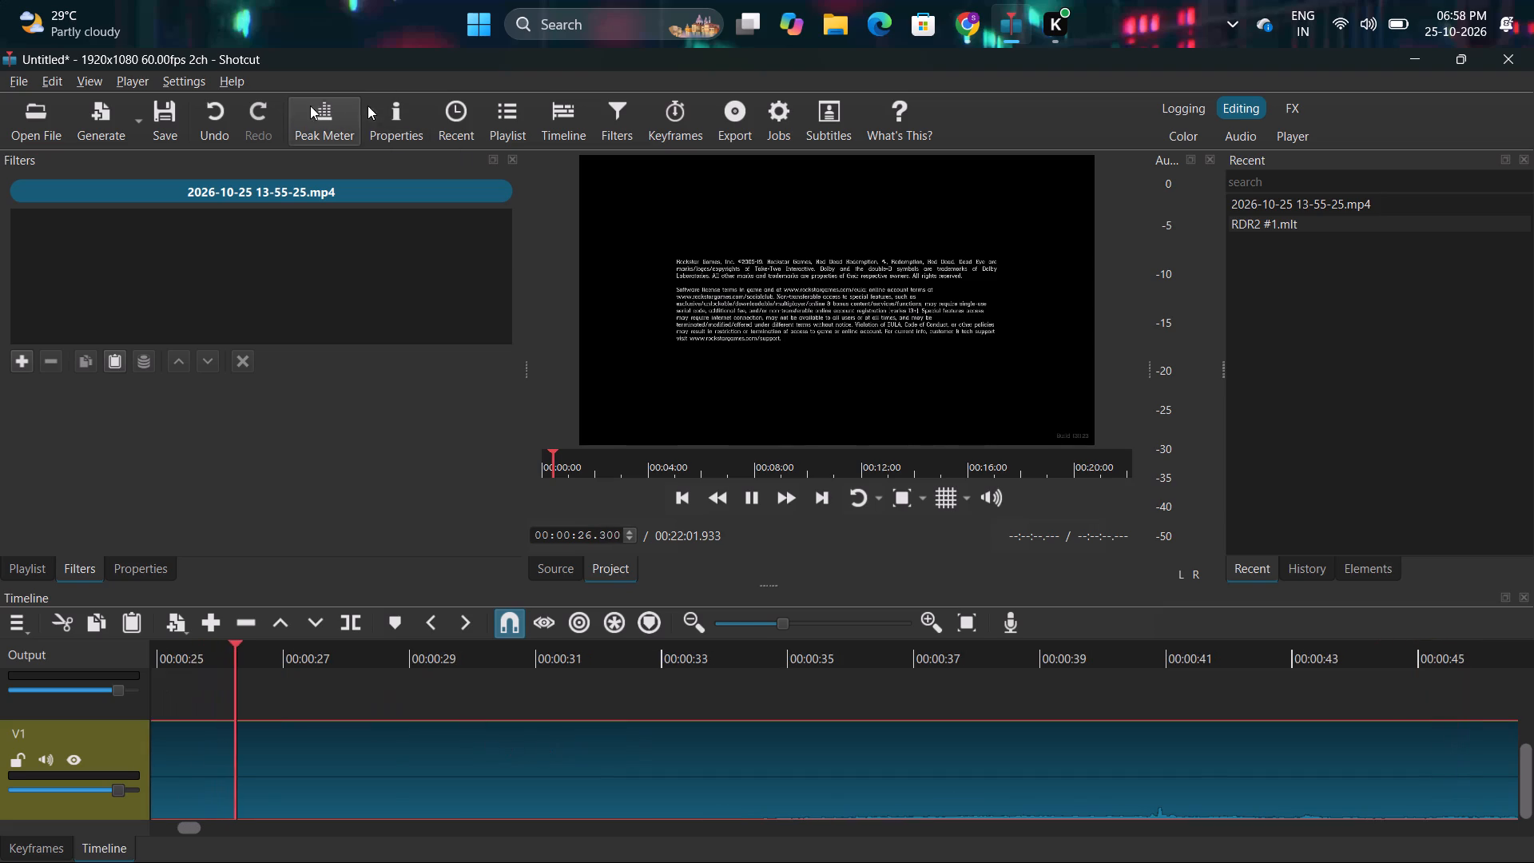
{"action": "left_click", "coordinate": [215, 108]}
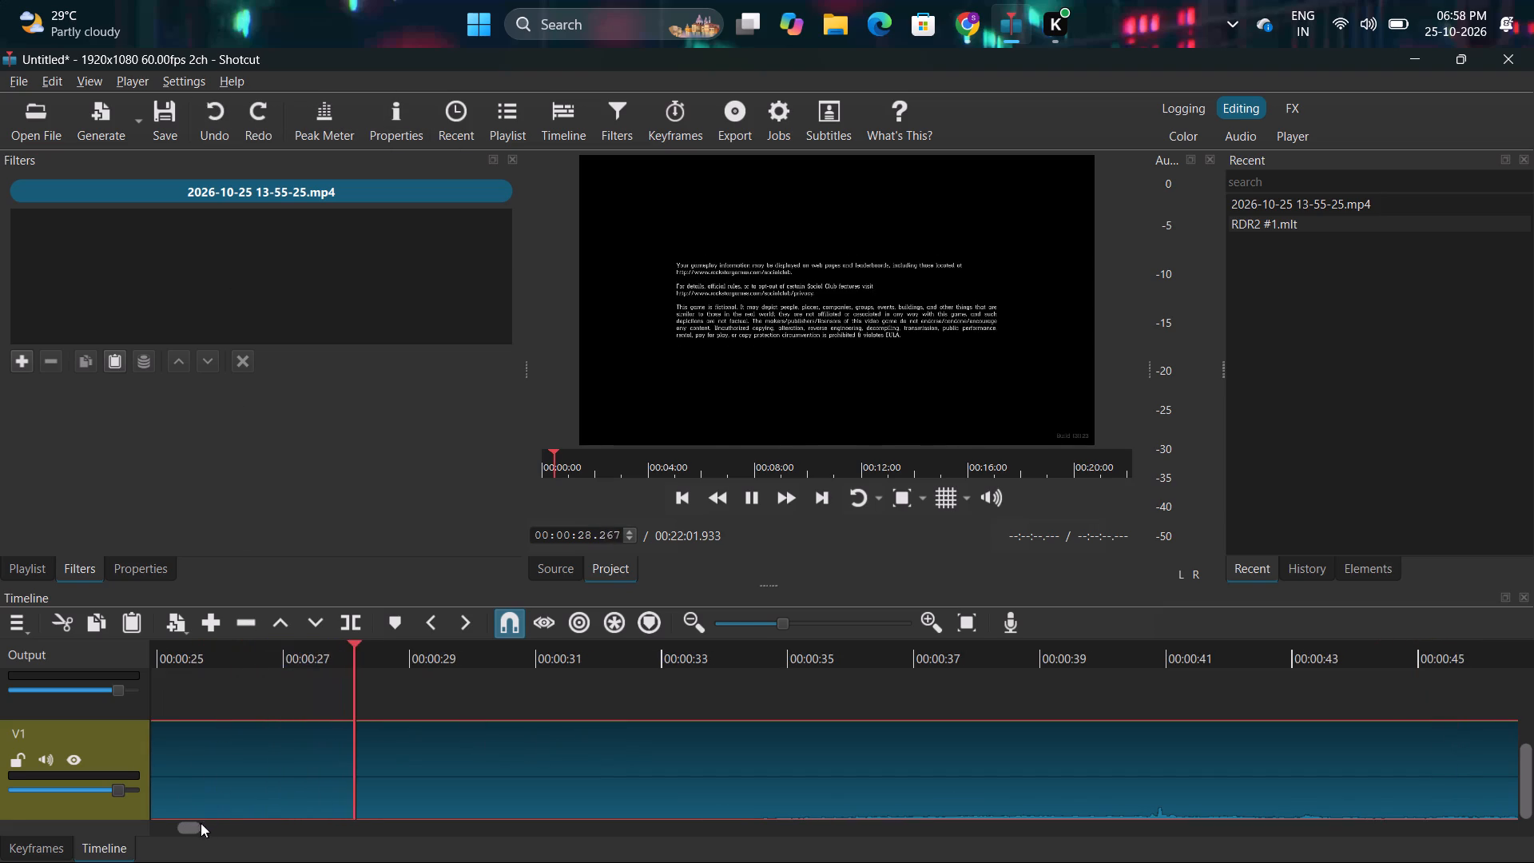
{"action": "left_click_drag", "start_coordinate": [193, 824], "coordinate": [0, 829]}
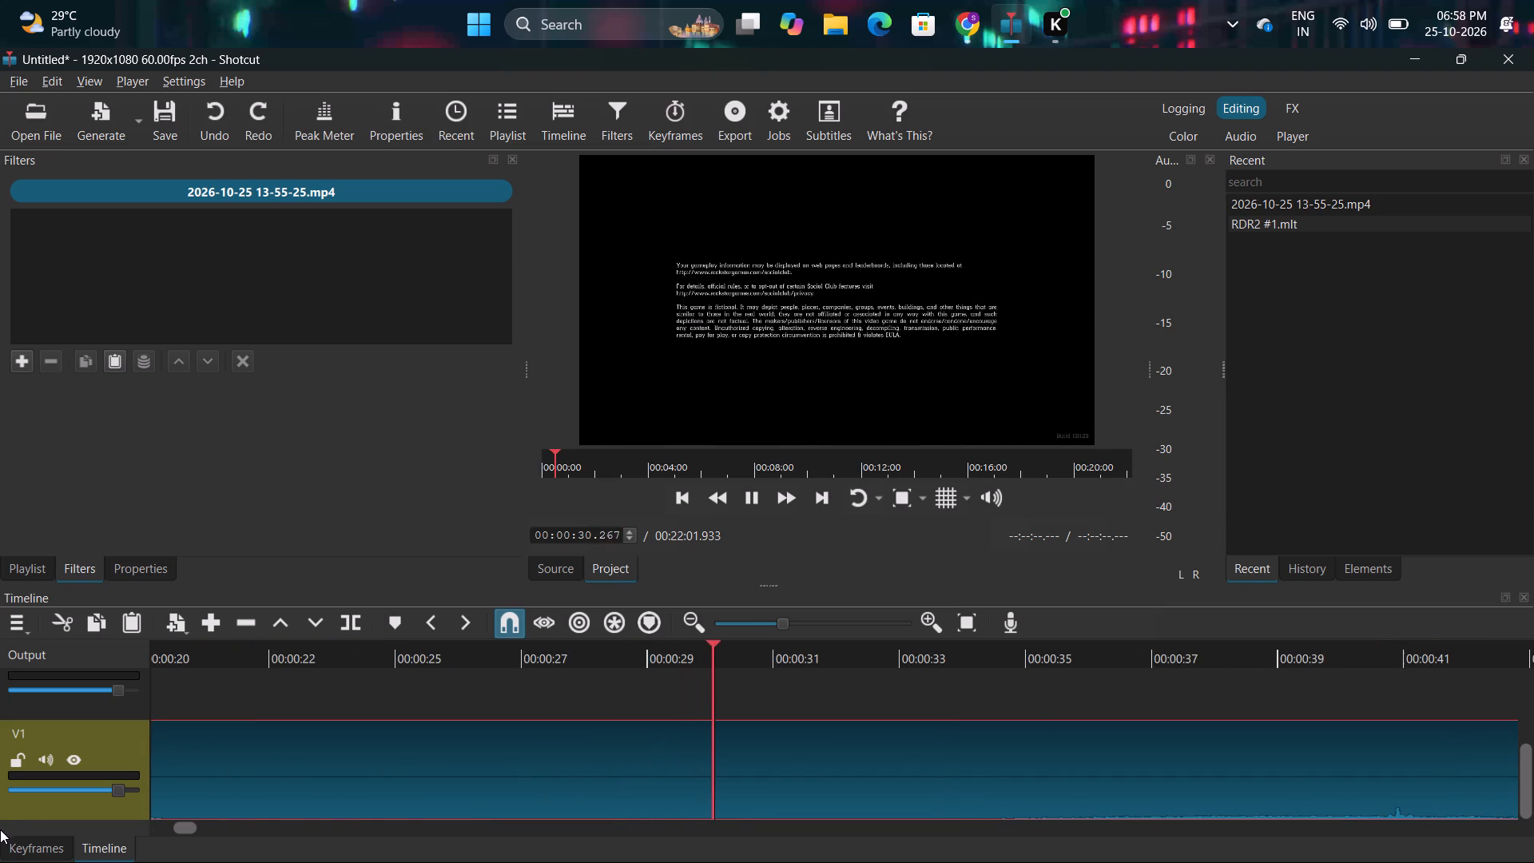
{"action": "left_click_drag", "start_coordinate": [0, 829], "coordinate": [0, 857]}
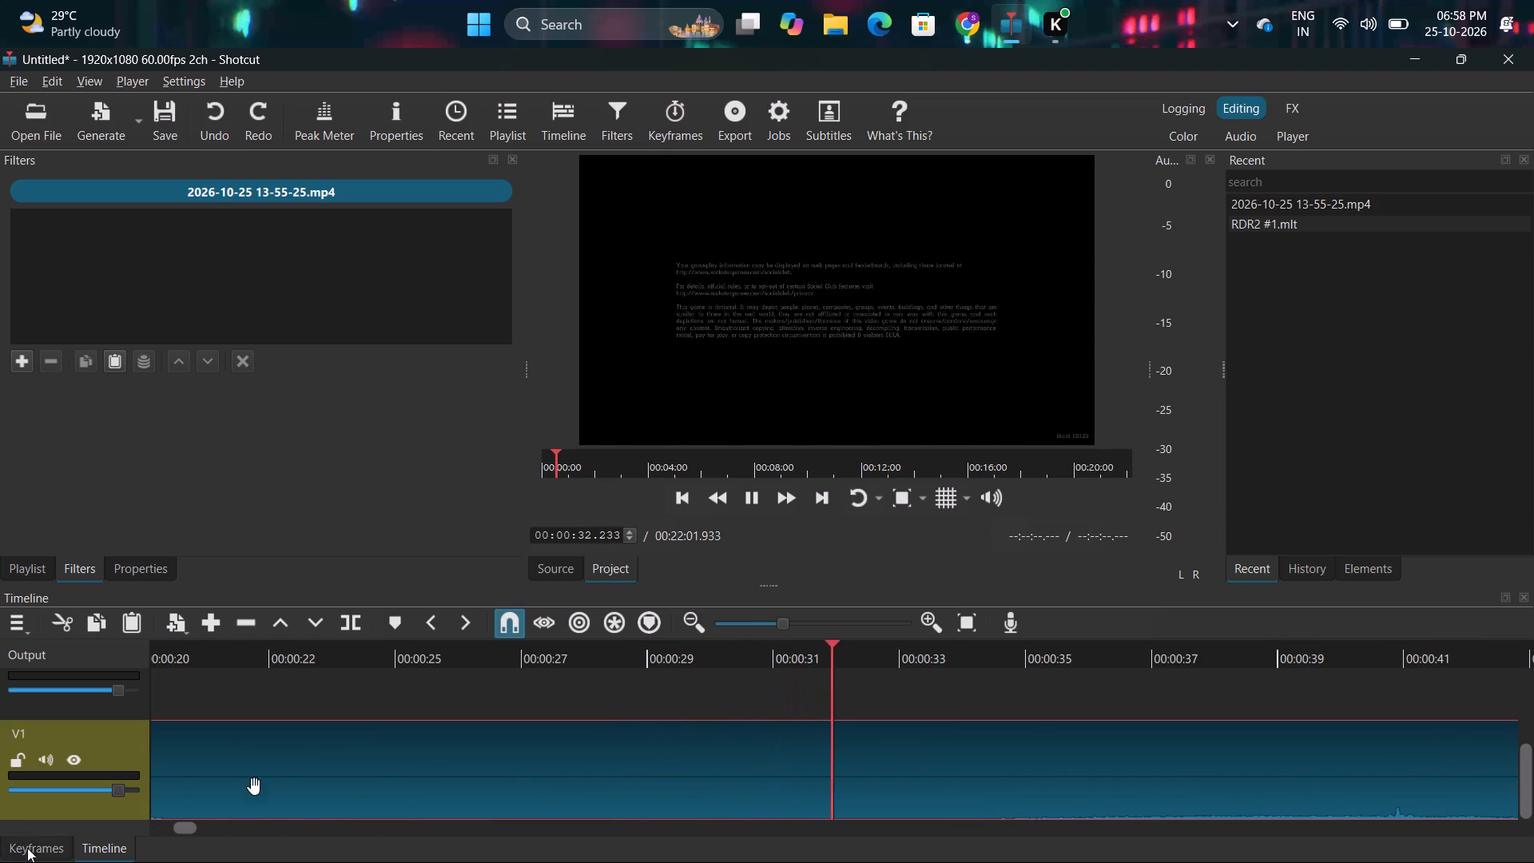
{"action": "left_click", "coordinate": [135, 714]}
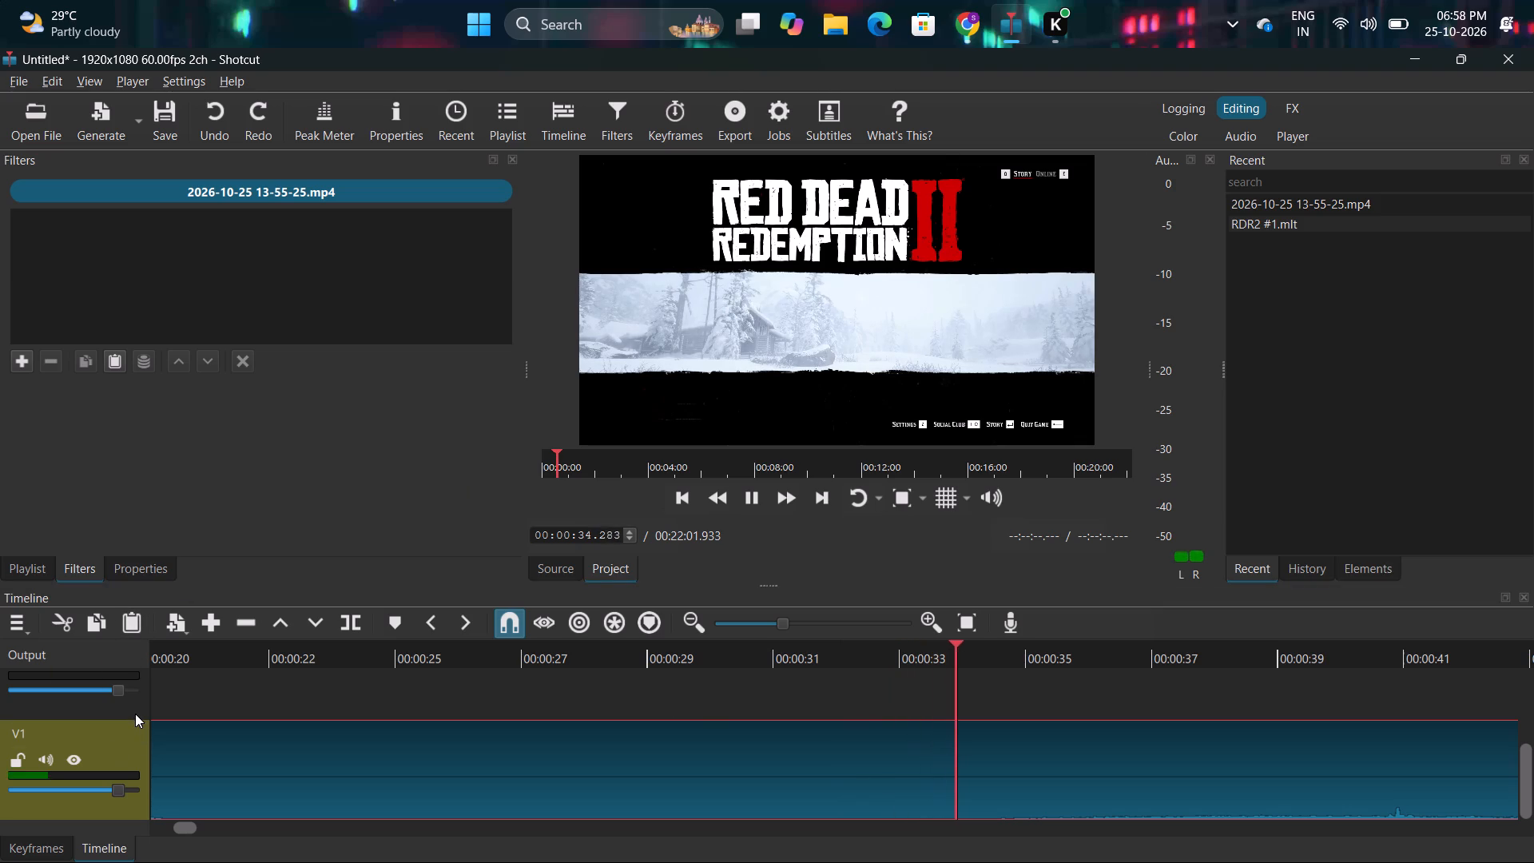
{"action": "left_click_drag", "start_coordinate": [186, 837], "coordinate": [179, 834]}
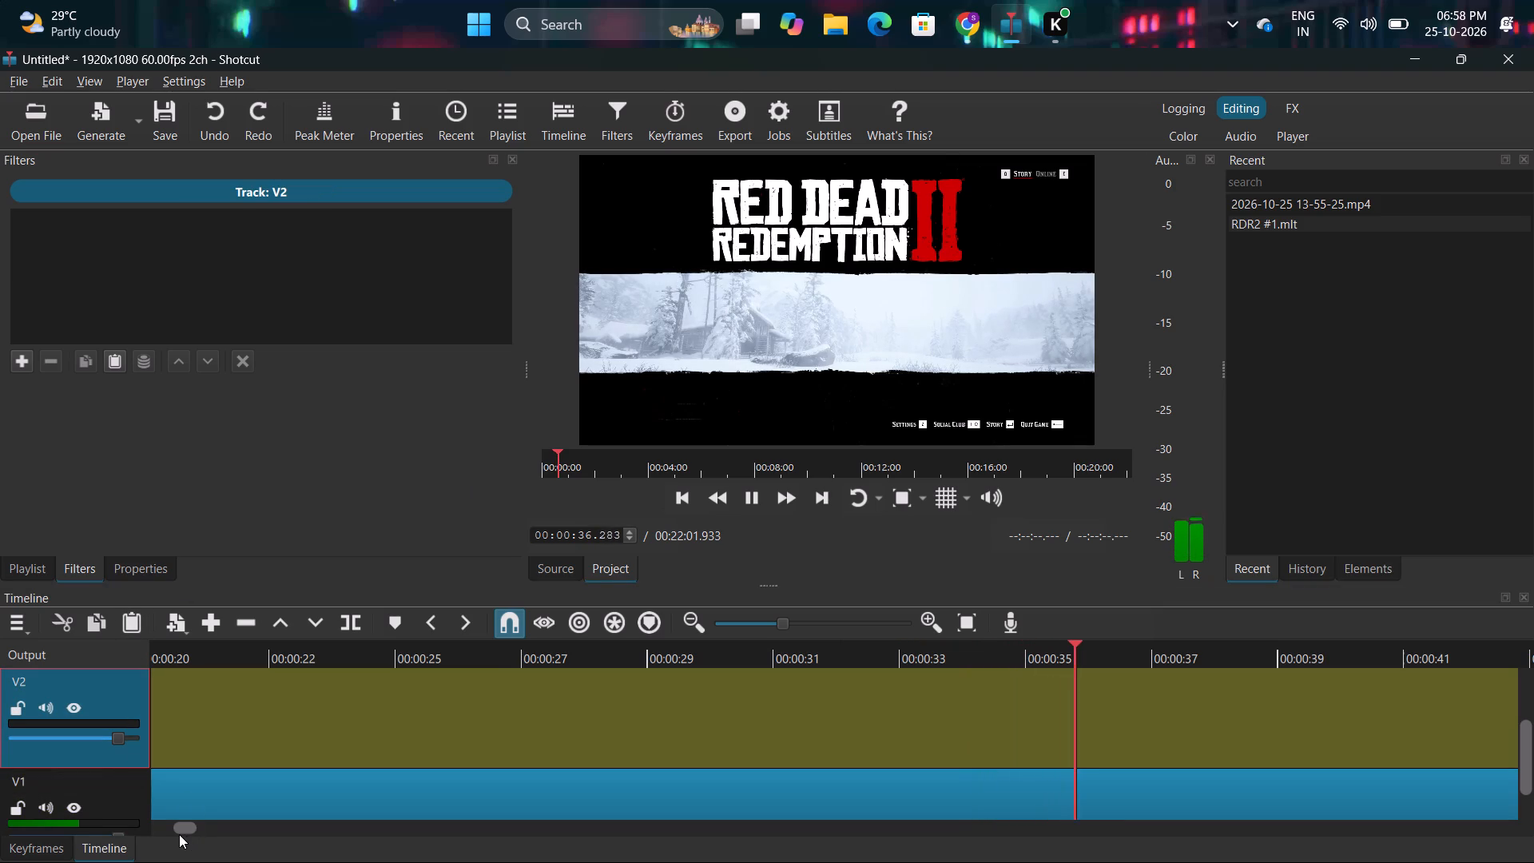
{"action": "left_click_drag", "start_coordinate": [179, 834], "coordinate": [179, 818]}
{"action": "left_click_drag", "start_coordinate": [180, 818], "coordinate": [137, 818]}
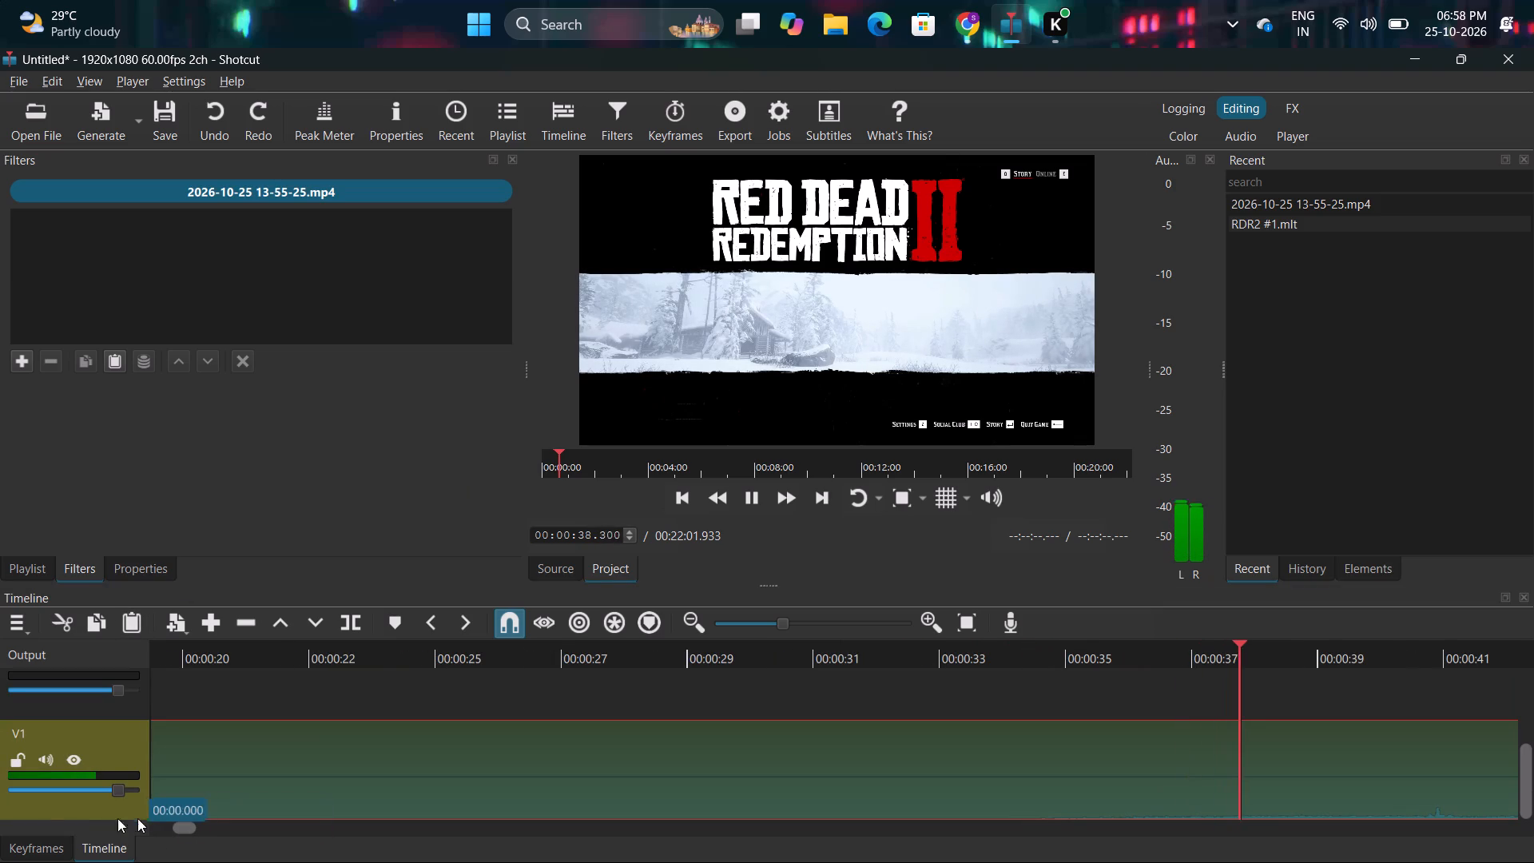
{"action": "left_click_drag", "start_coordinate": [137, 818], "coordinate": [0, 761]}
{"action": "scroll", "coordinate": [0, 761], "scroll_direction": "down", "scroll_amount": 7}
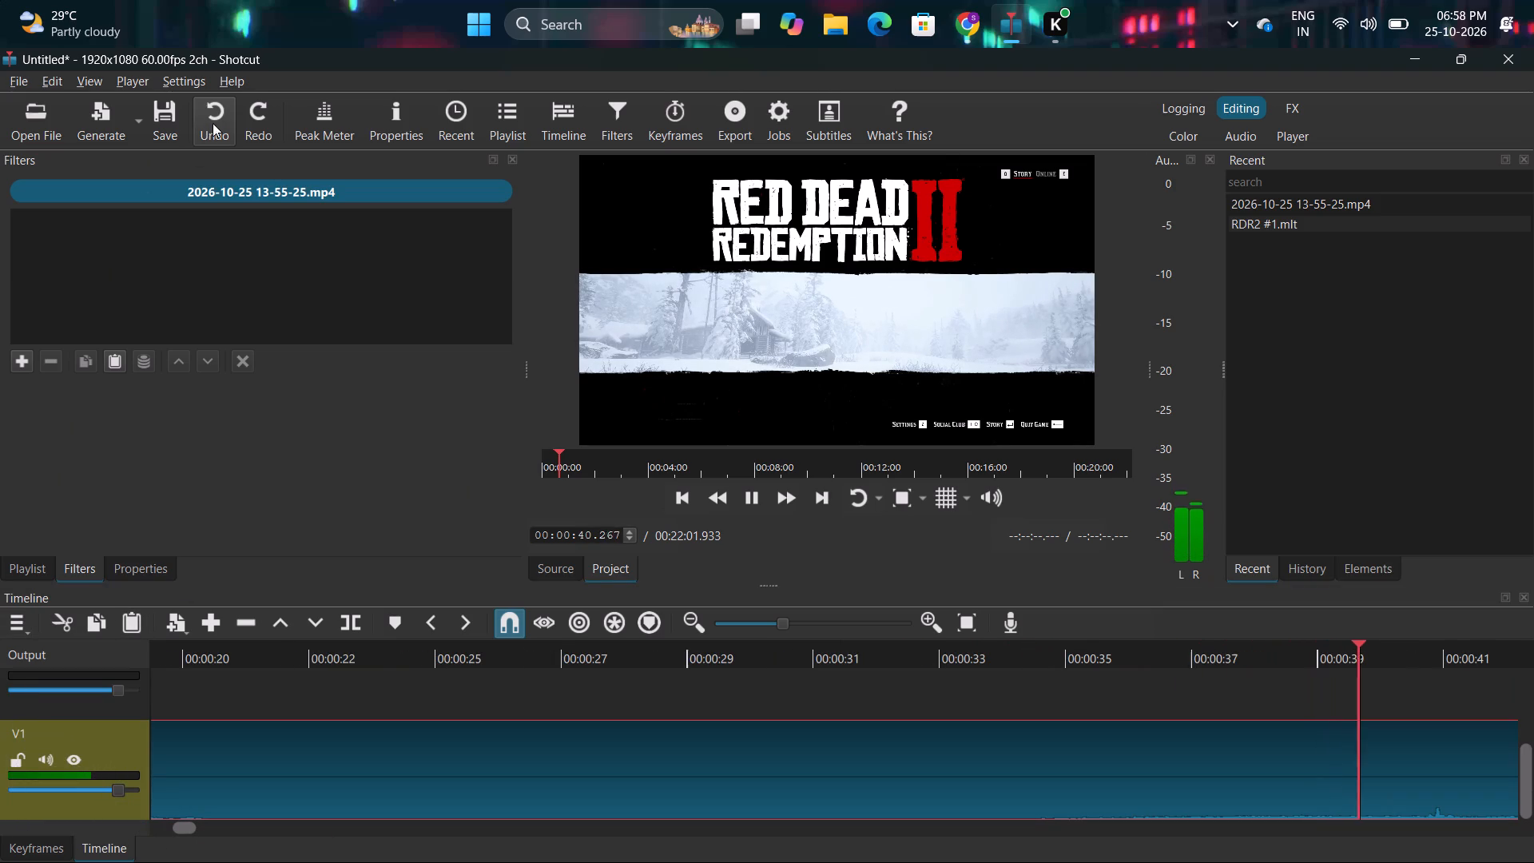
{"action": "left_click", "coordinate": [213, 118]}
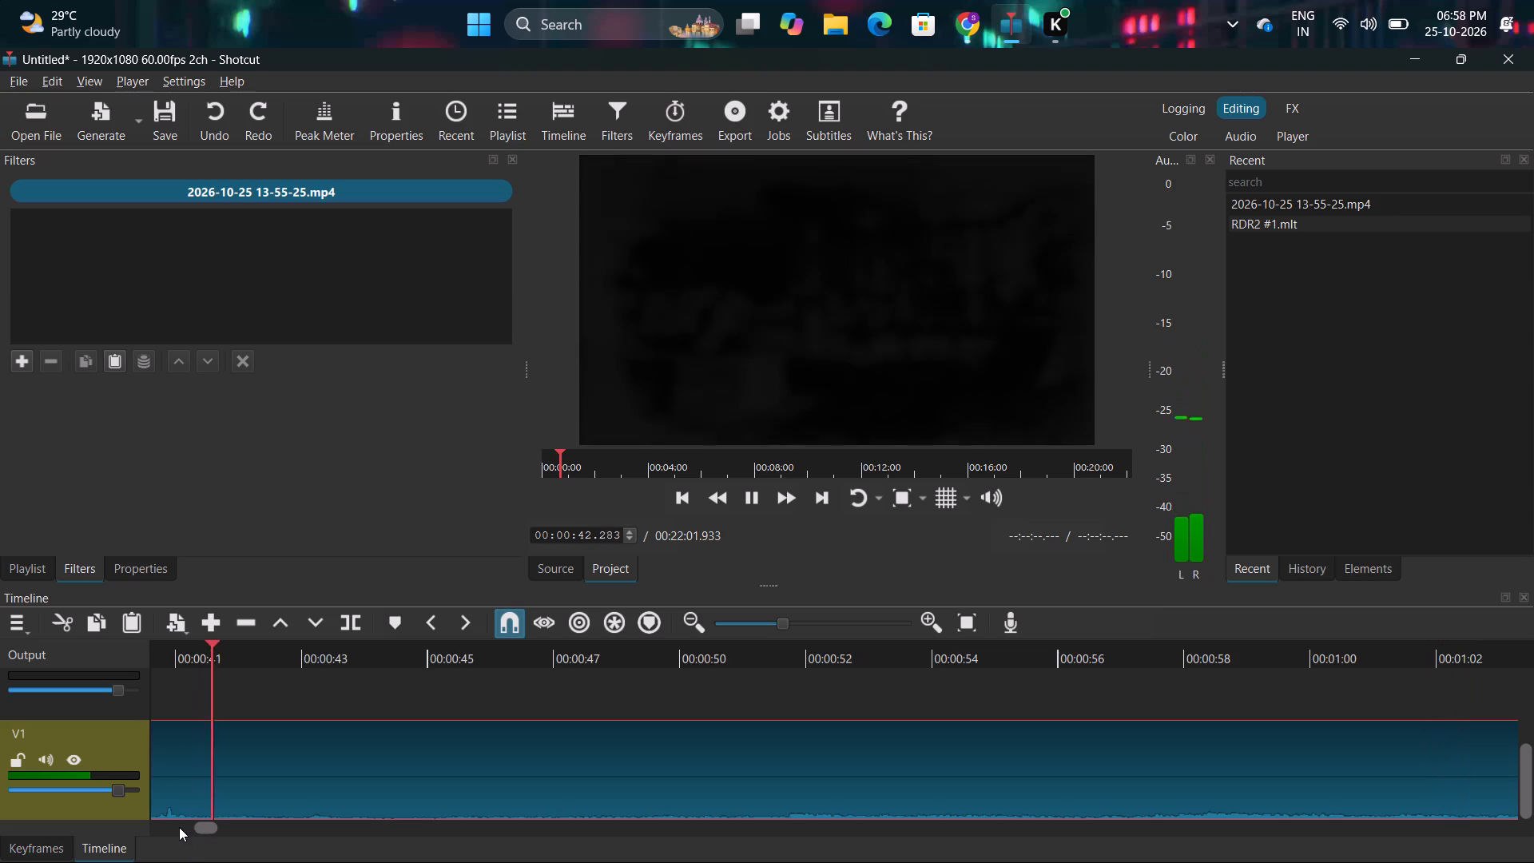
Select the V2 track and return the playhead to the start of the project.
{"action": "left_click_drag", "start_coordinate": [200, 827], "coordinate": [0, 799]}
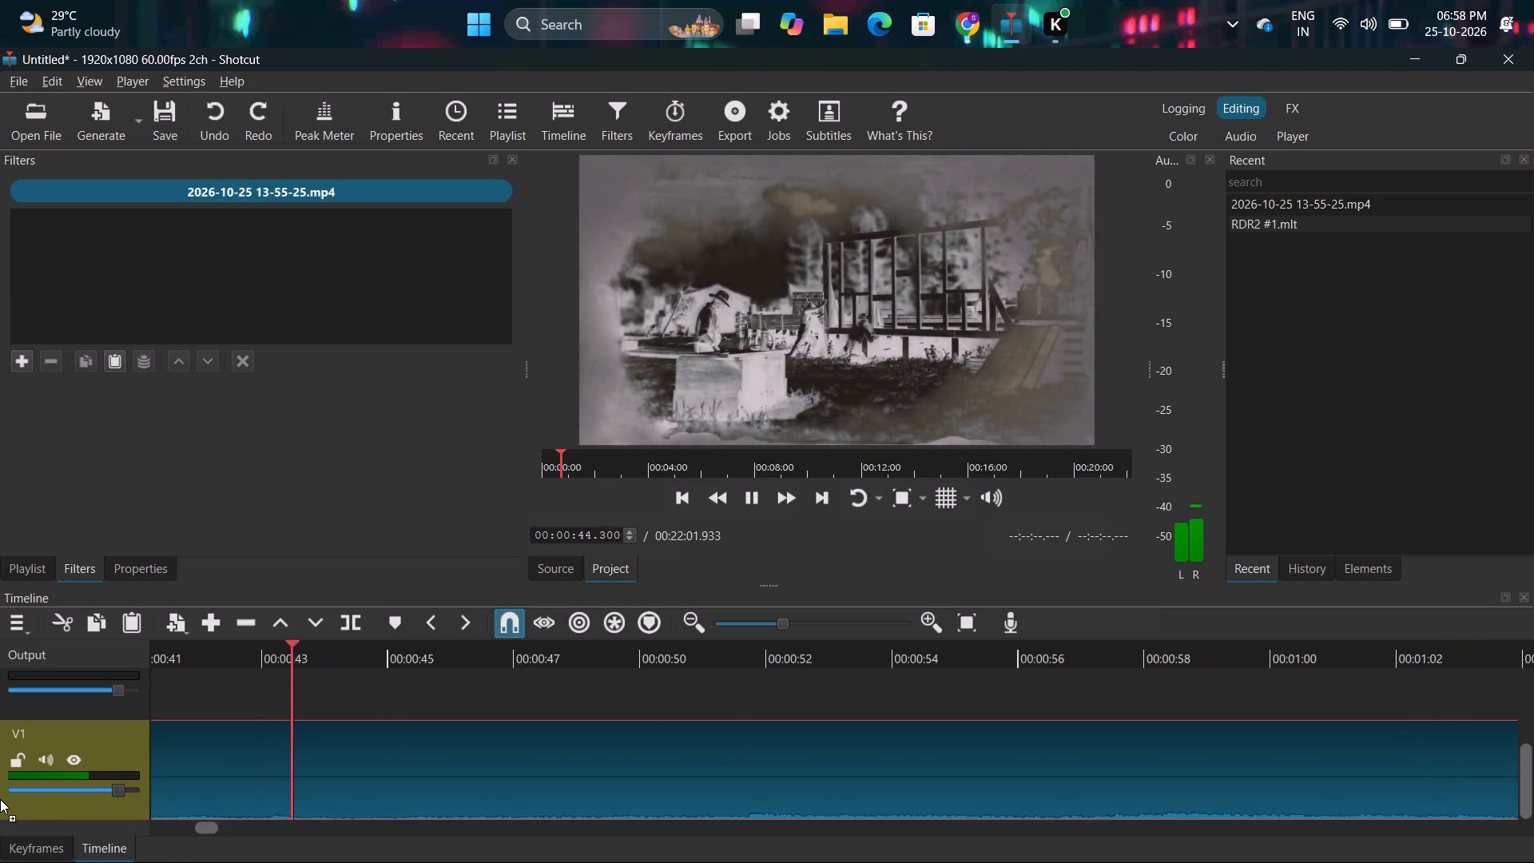
{"action": "left_click_drag", "start_coordinate": [0, 799], "coordinate": [22, 795]}
{"action": "scroll", "coordinate": [289, 771], "scroll_direction": "right", "scroll_amount": 6}
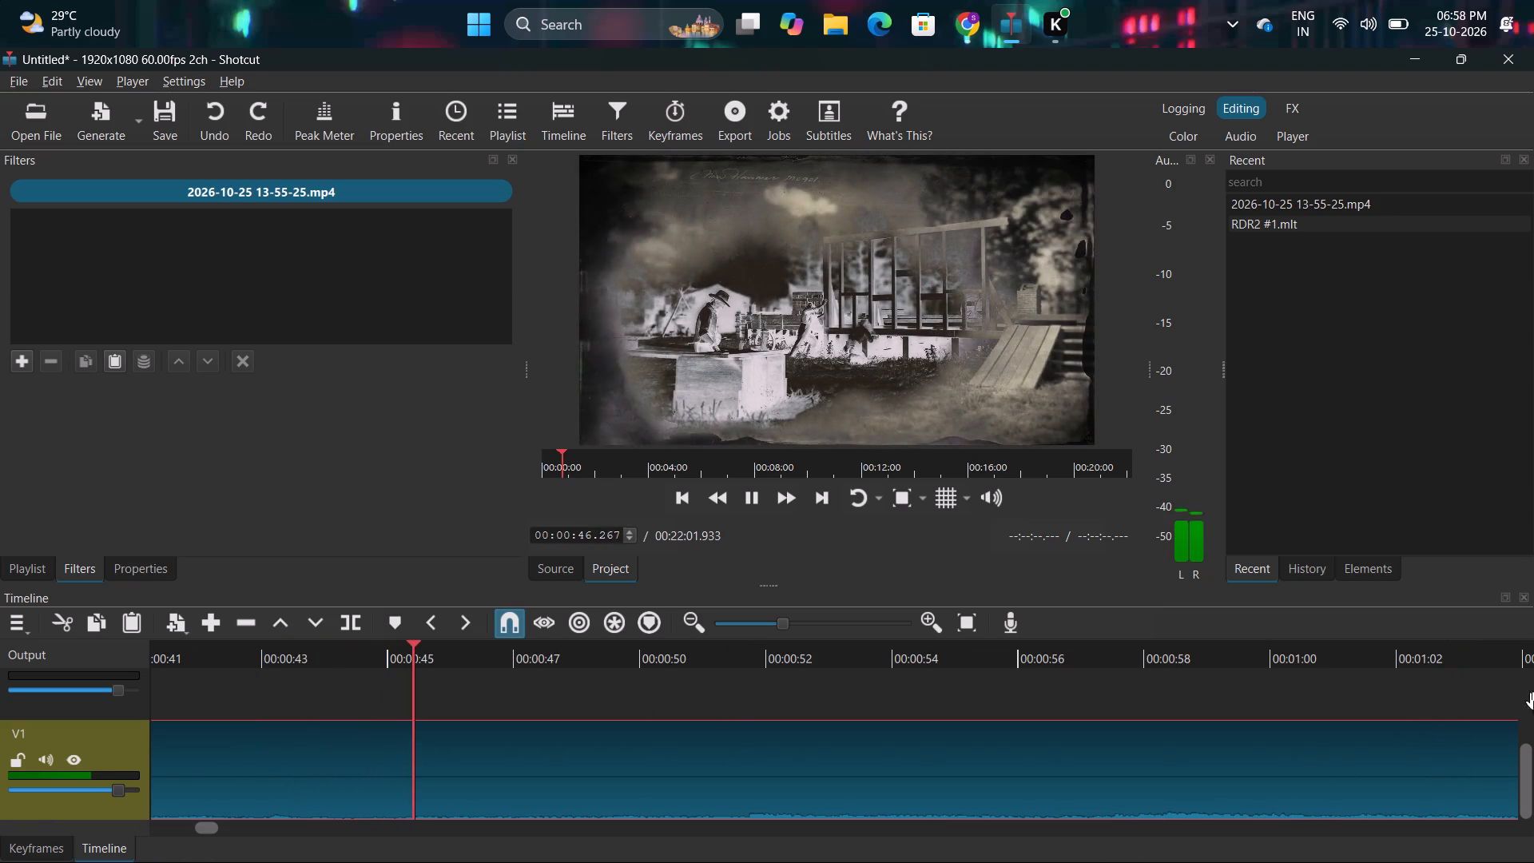
{"action": "left_click_drag", "start_coordinate": [1532, 773], "coordinate": [1533, 682]}
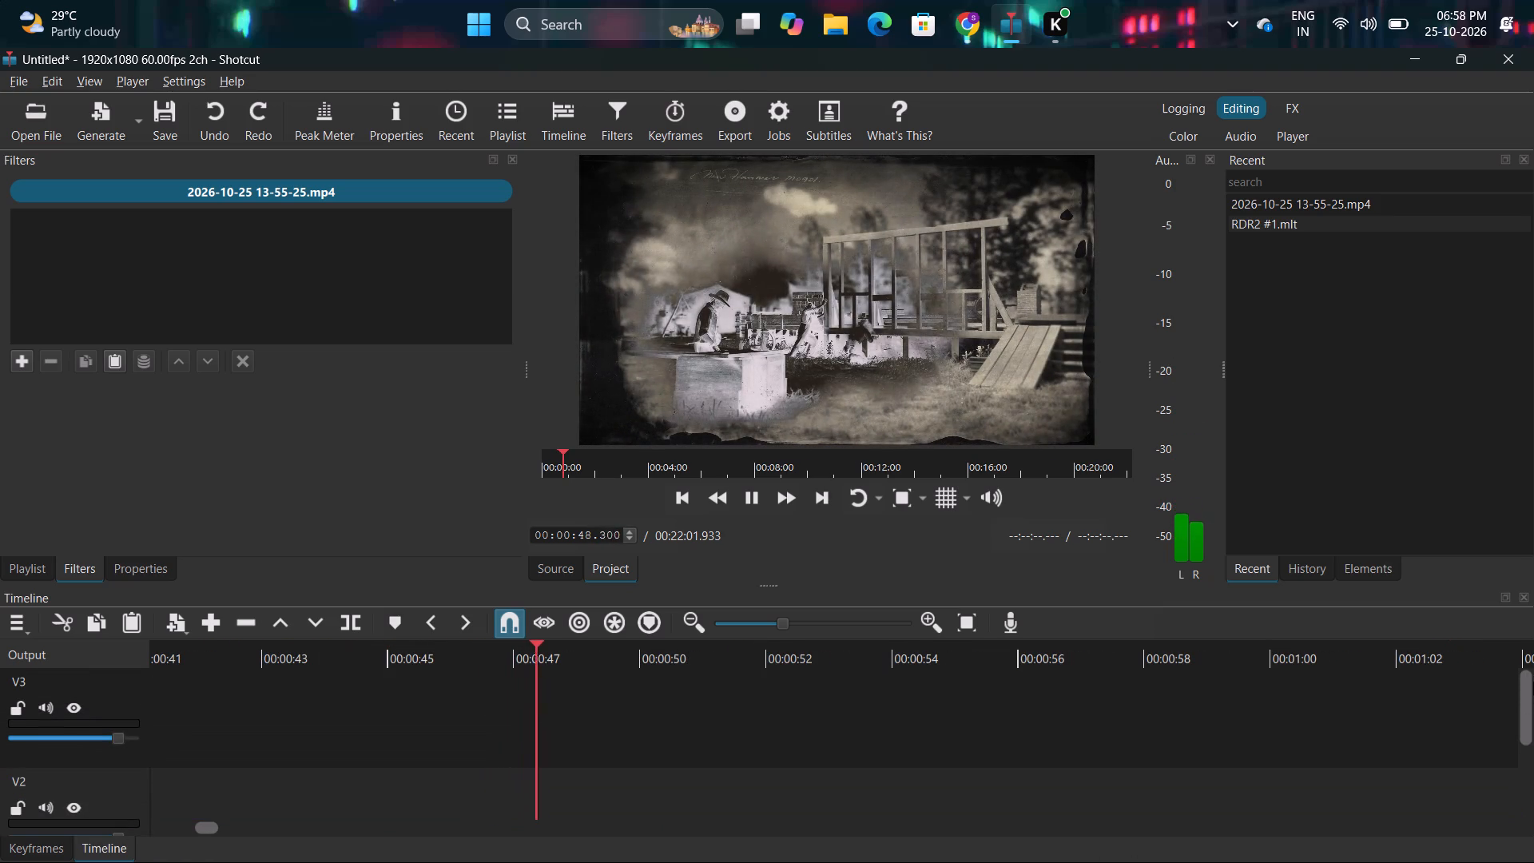
{"action": "left_click_drag", "start_coordinate": [1533, 682], "coordinate": [1282, 711]}
{"action": "left_click", "coordinate": [111, 759]}
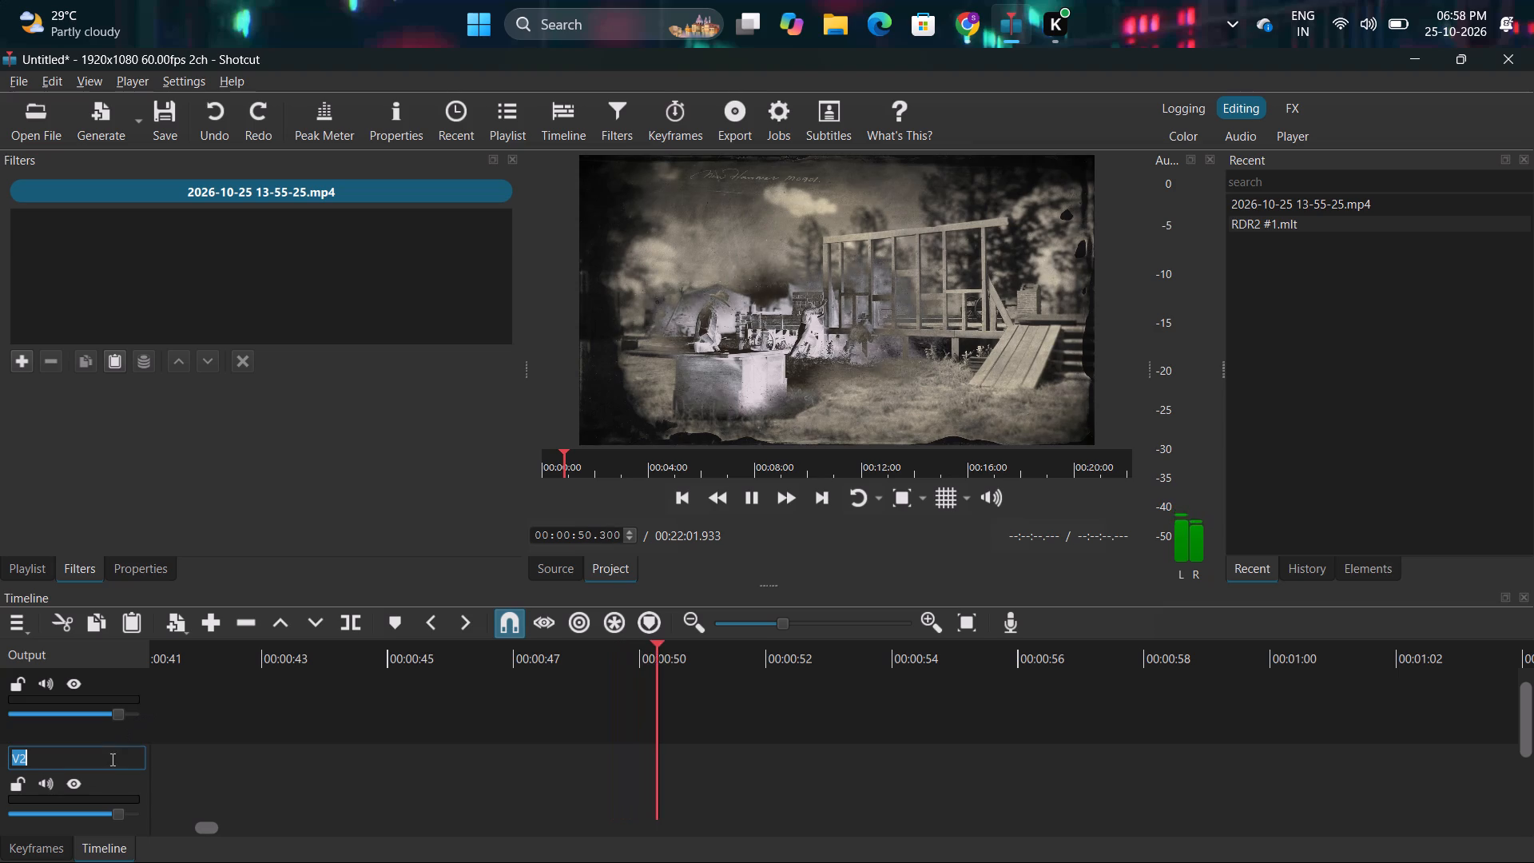
{"action": "left_click", "coordinate": [131, 789]}
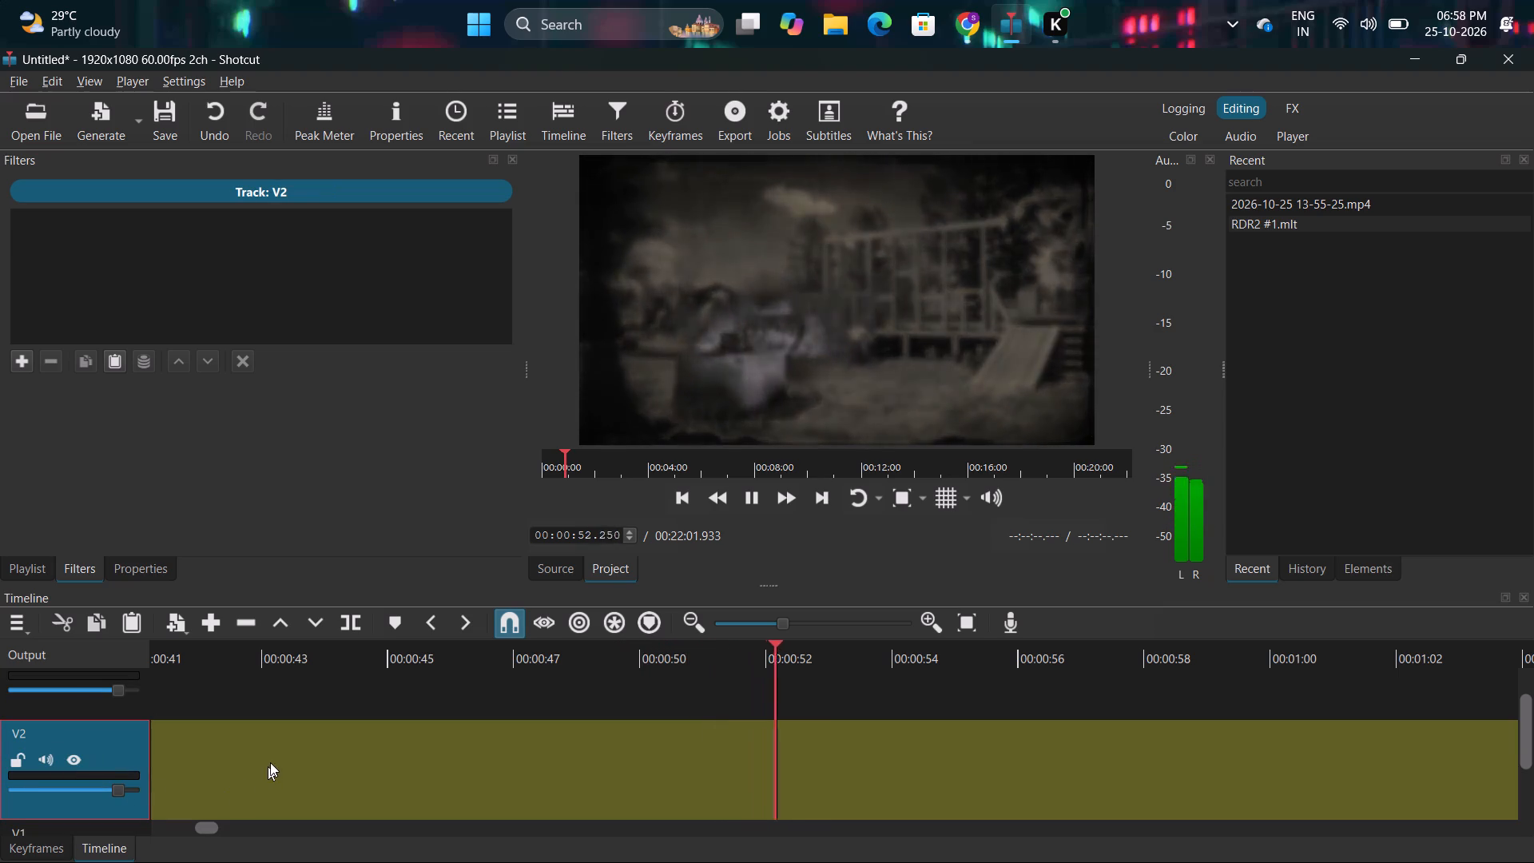
{"action": "scroll", "coordinate": [271, 762], "scroll_direction": "right", "scroll_amount": 7}
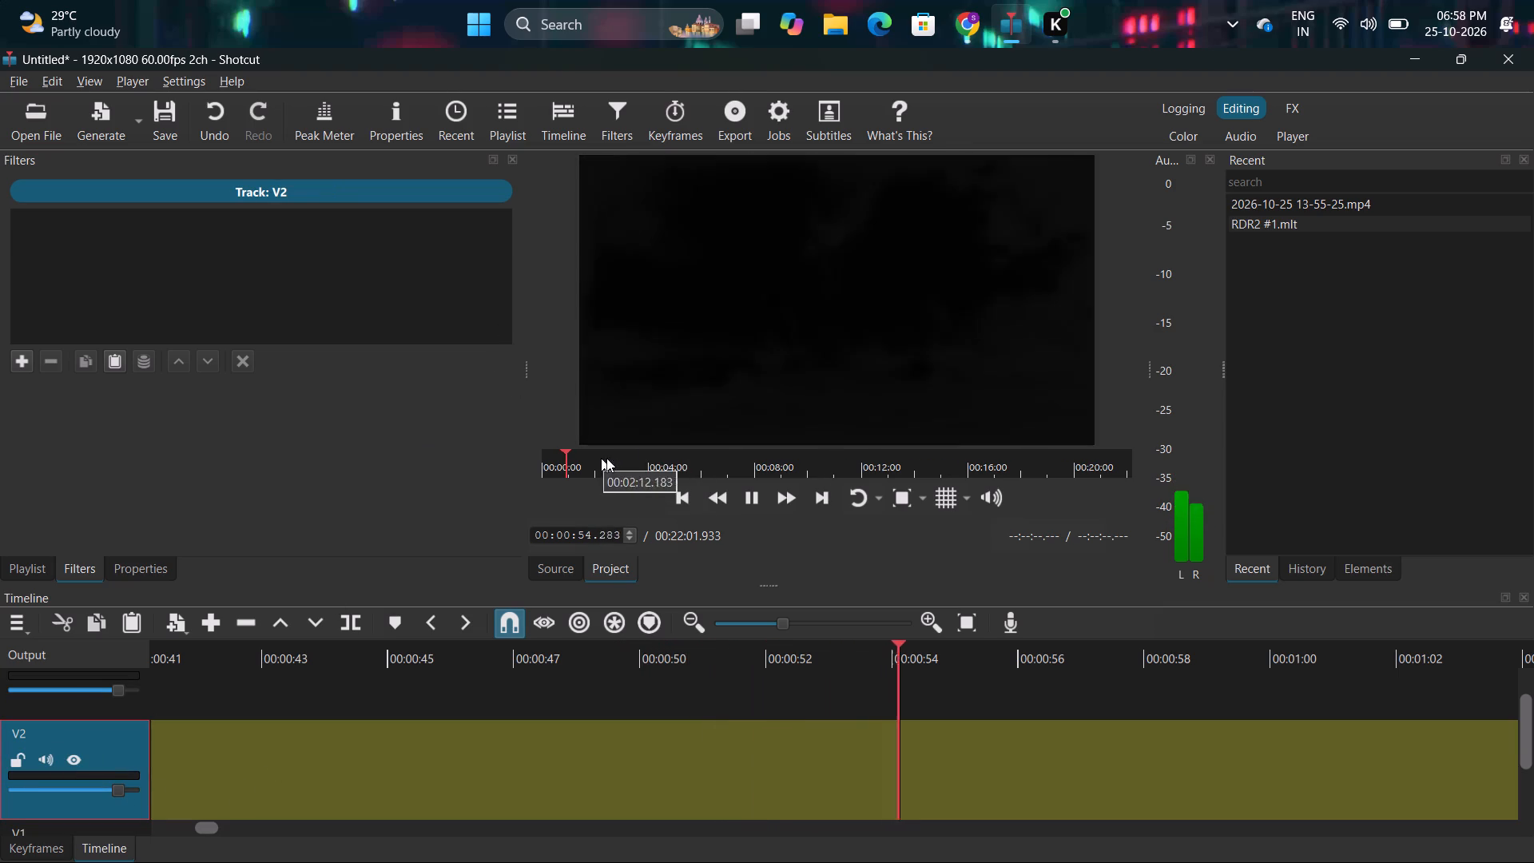
{"action": "left_click_drag", "start_coordinate": [567, 457], "coordinate": [216, 443]}
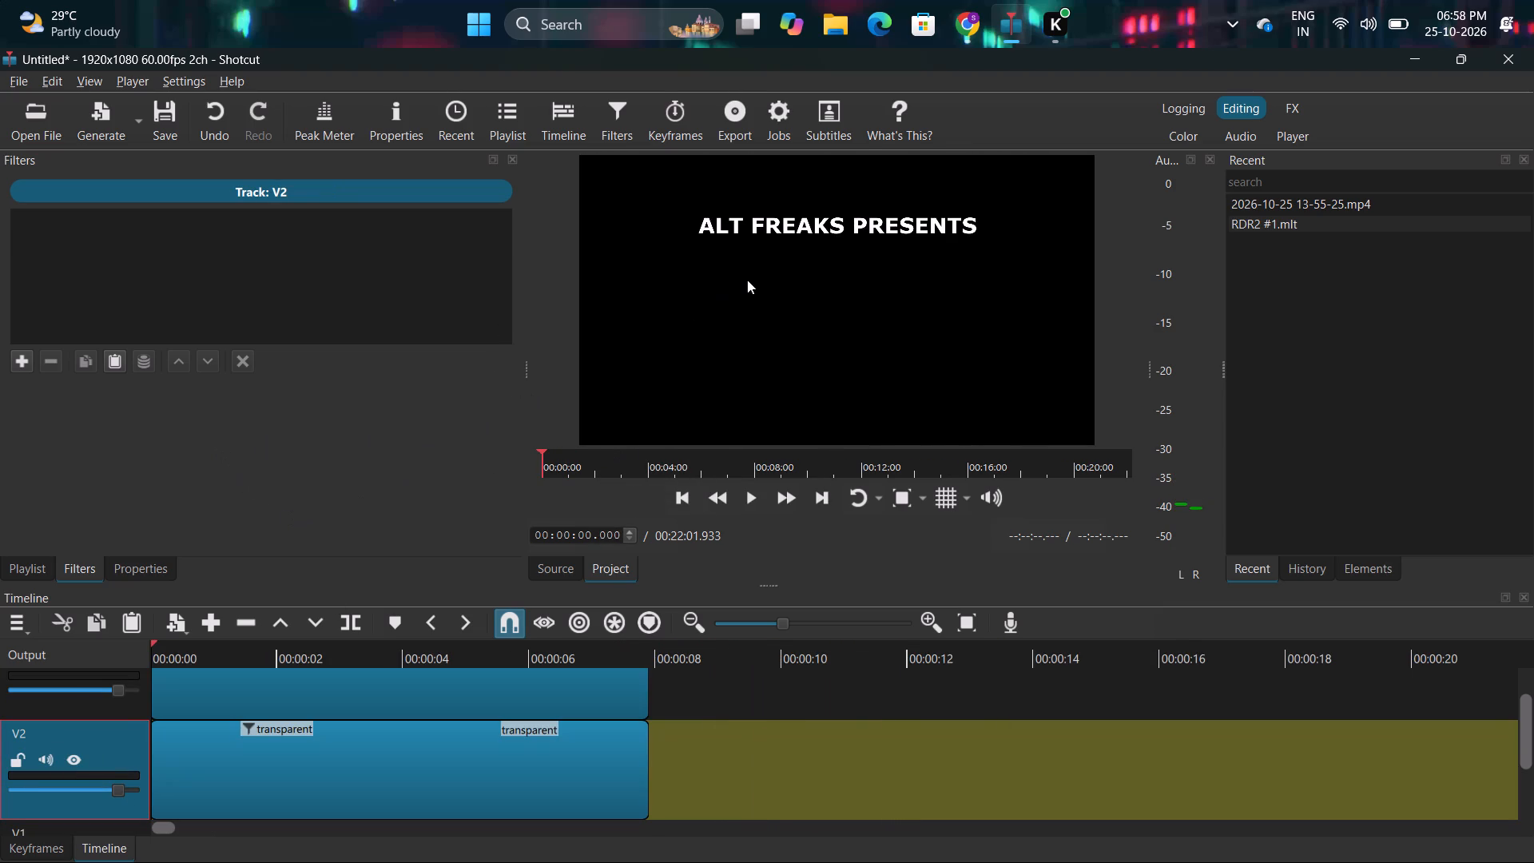
Play the opening title section in short stretches, checking the V3 and V2 transparent title clips.
{"action": "scroll", "coordinate": [747, 280], "scroll_direction": "up", "scroll_amount": 5}
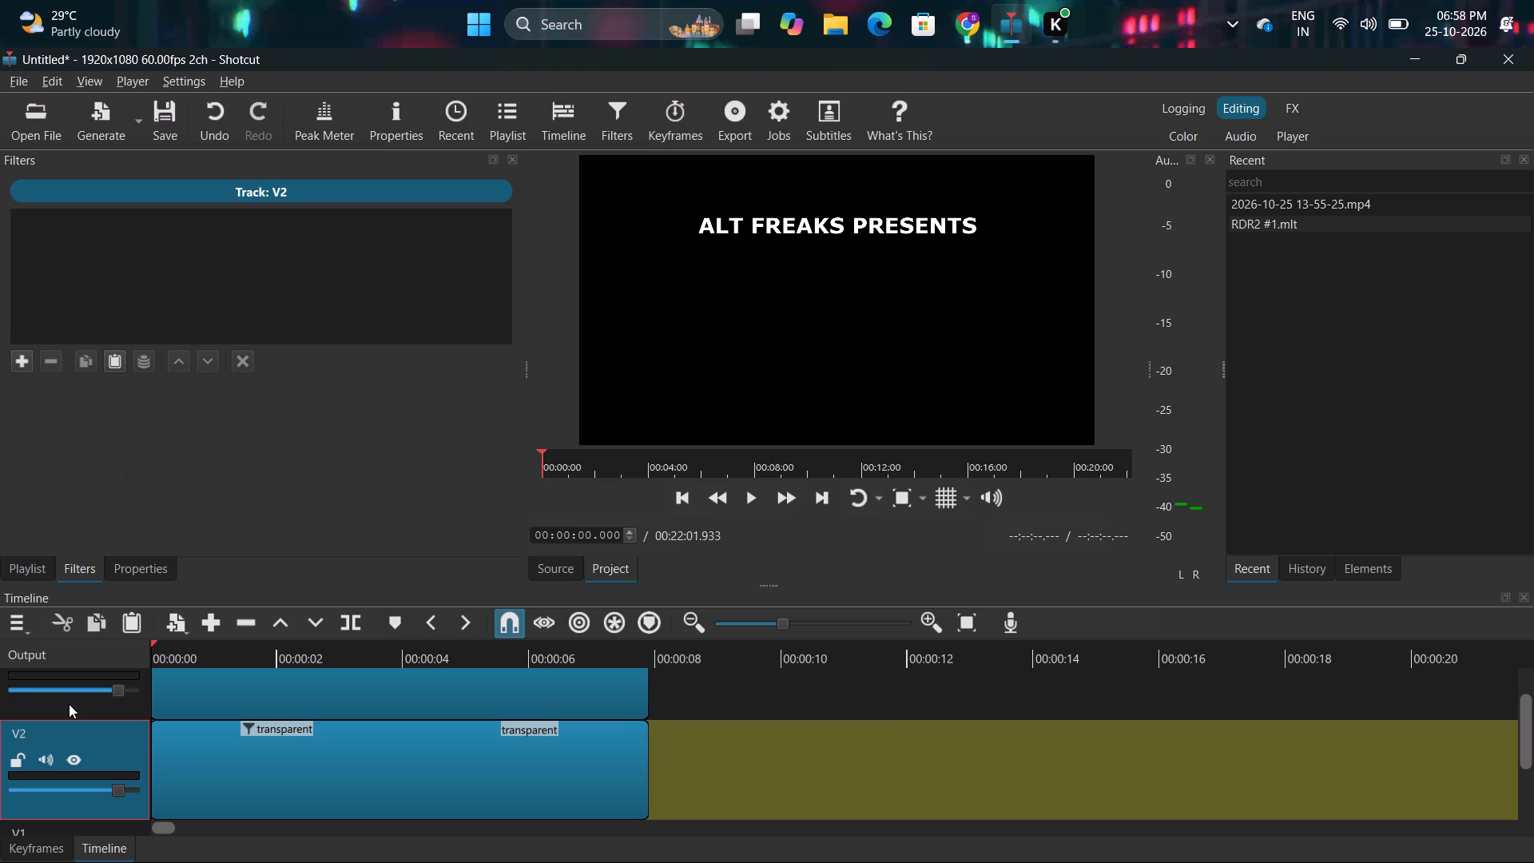
{"action": "left_click", "coordinate": [69, 704]}
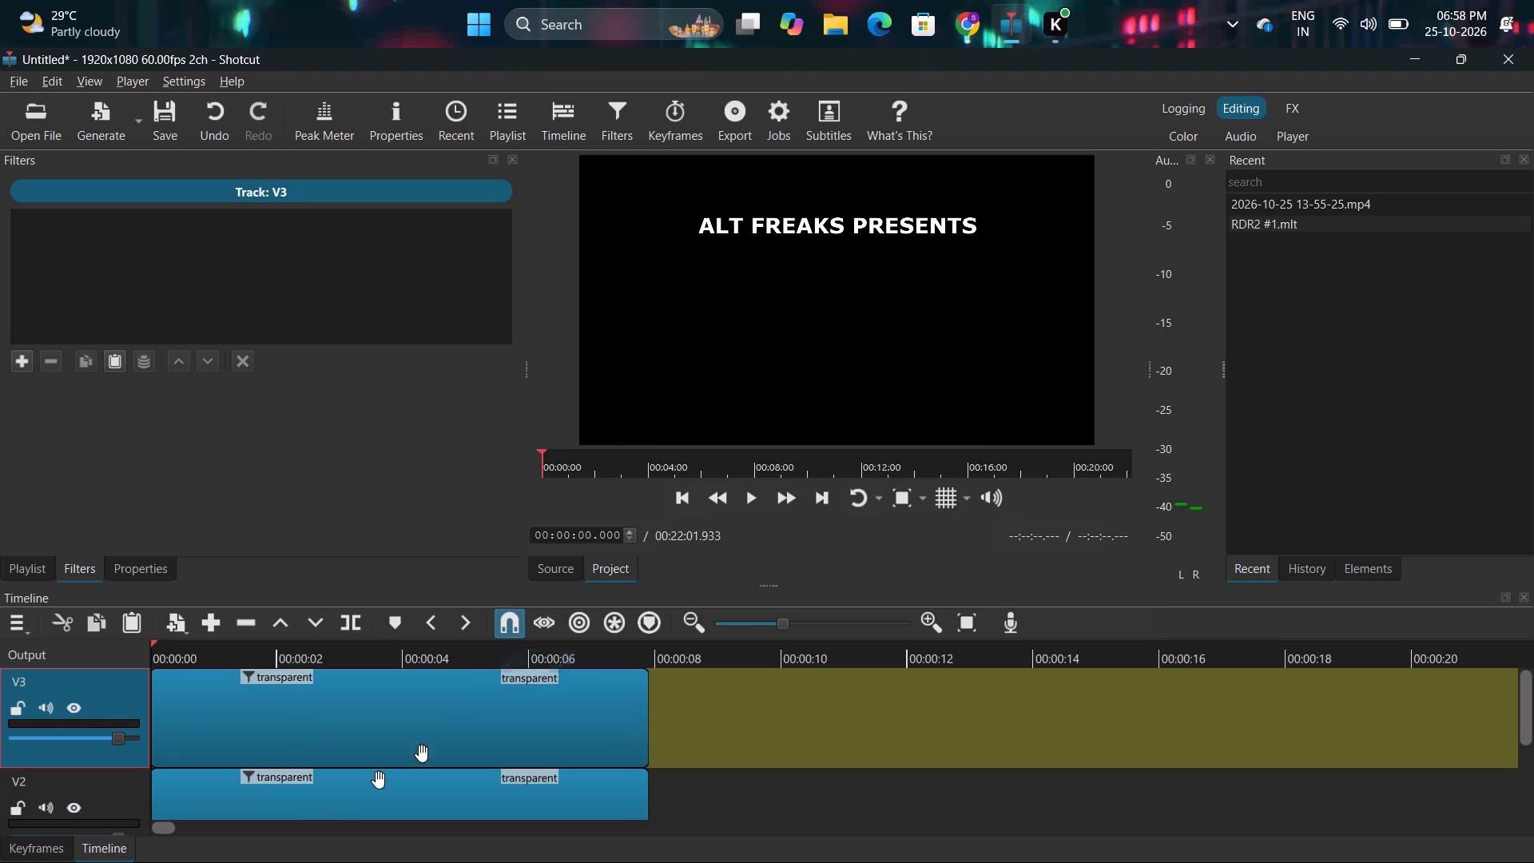
{"action": "left_click", "coordinate": [753, 499]}
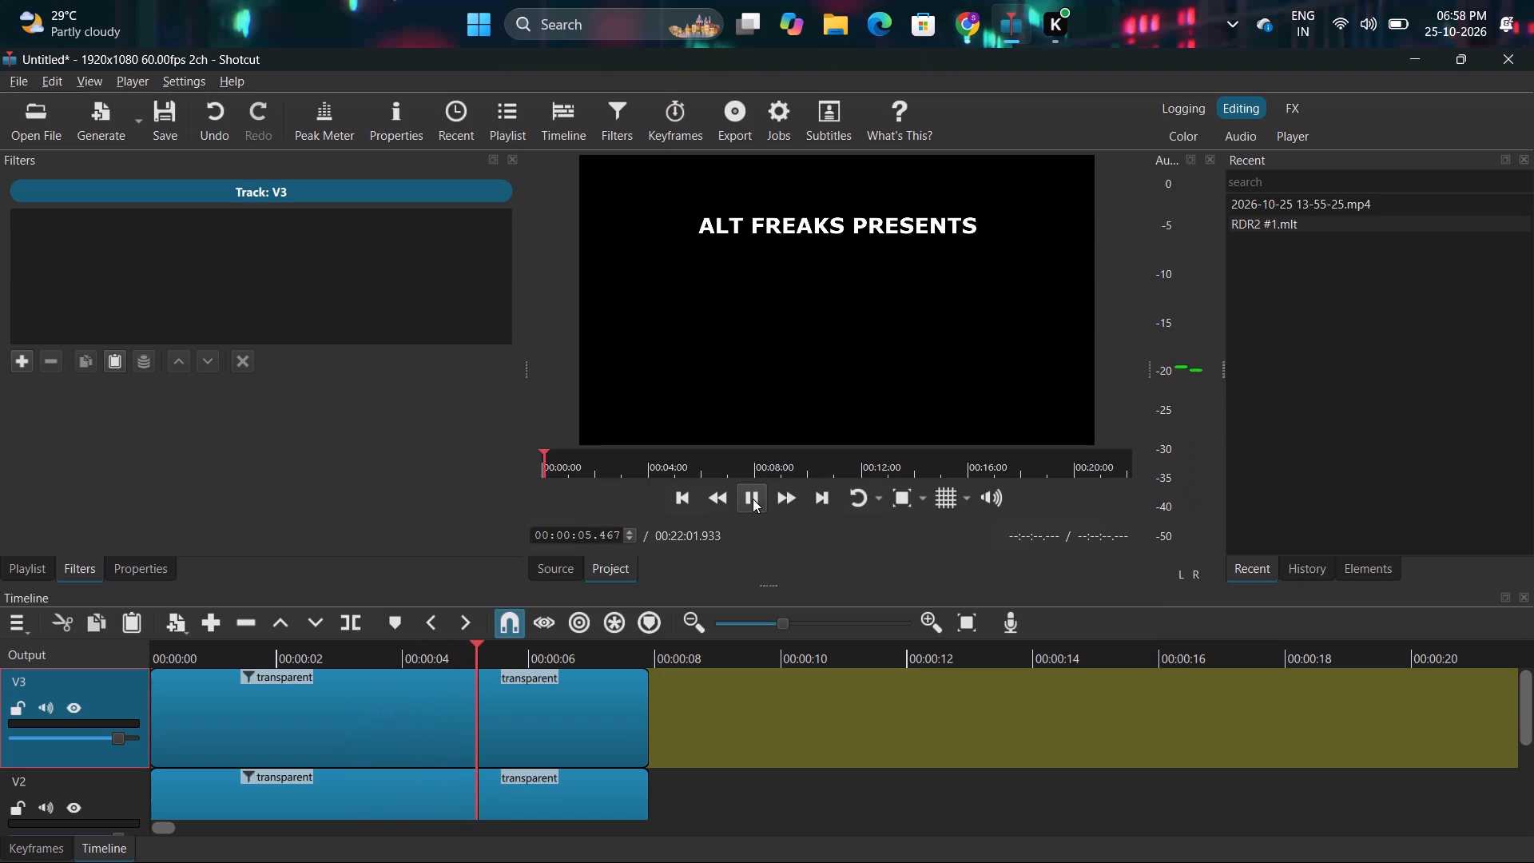
{"action": "left_click", "coordinate": [753, 499]}
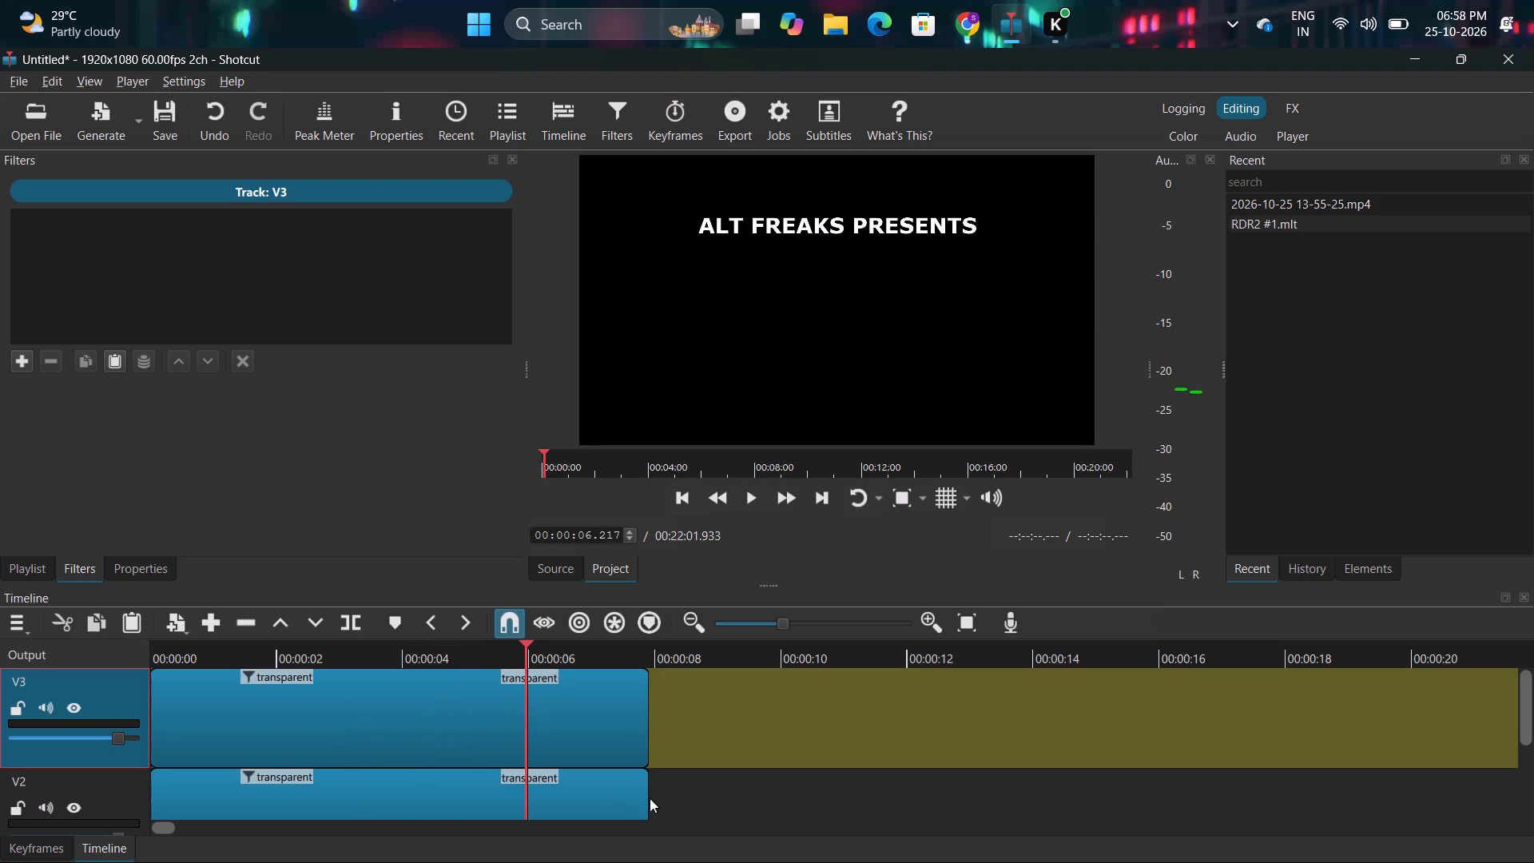
{"action": "left_click", "coordinate": [129, 807]}
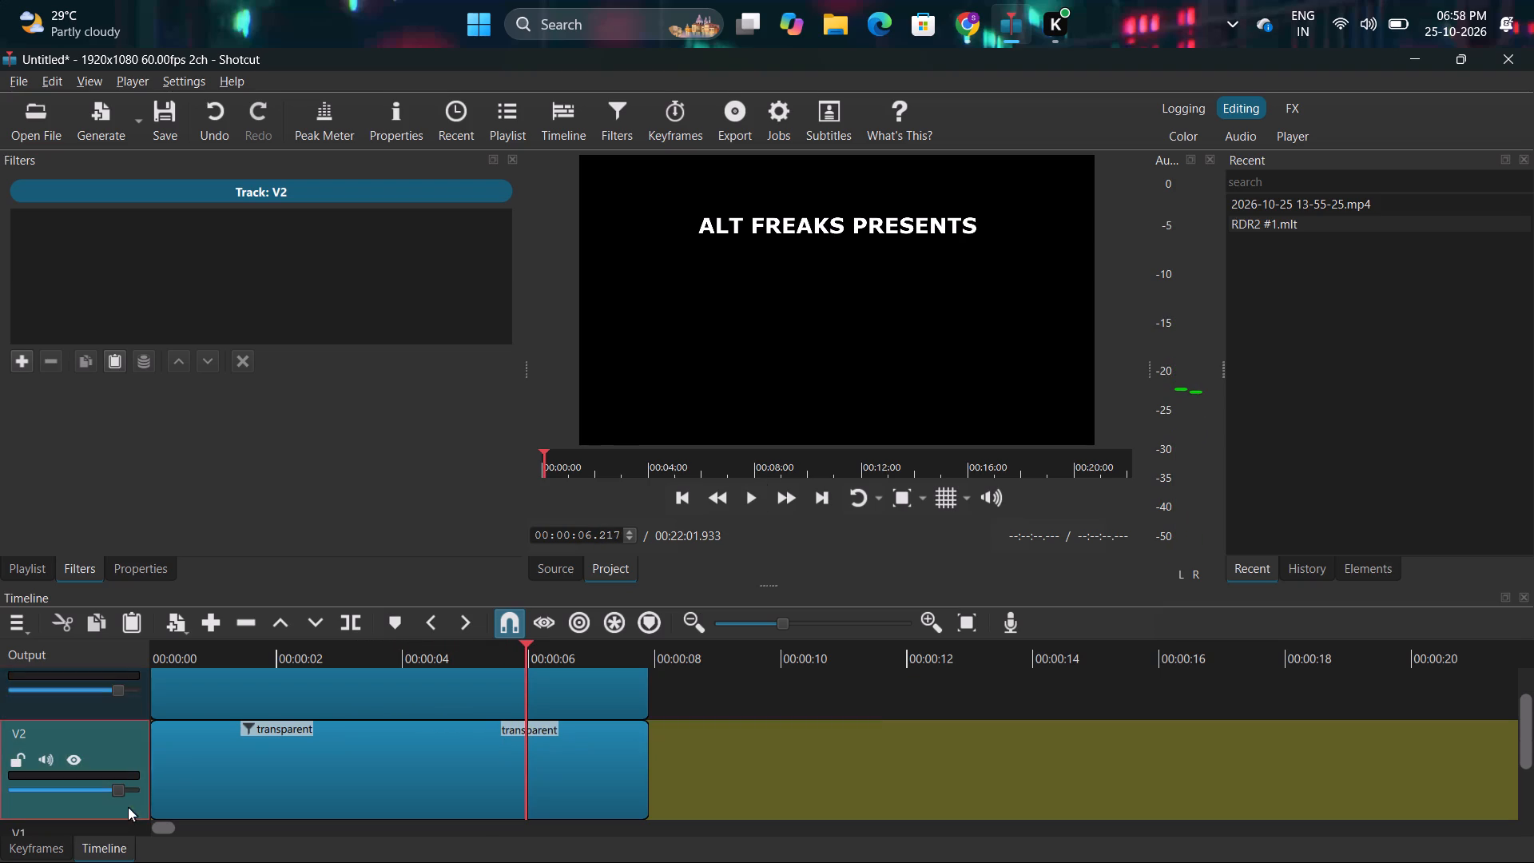
{"action": "left_click", "coordinate": [749, 498]}
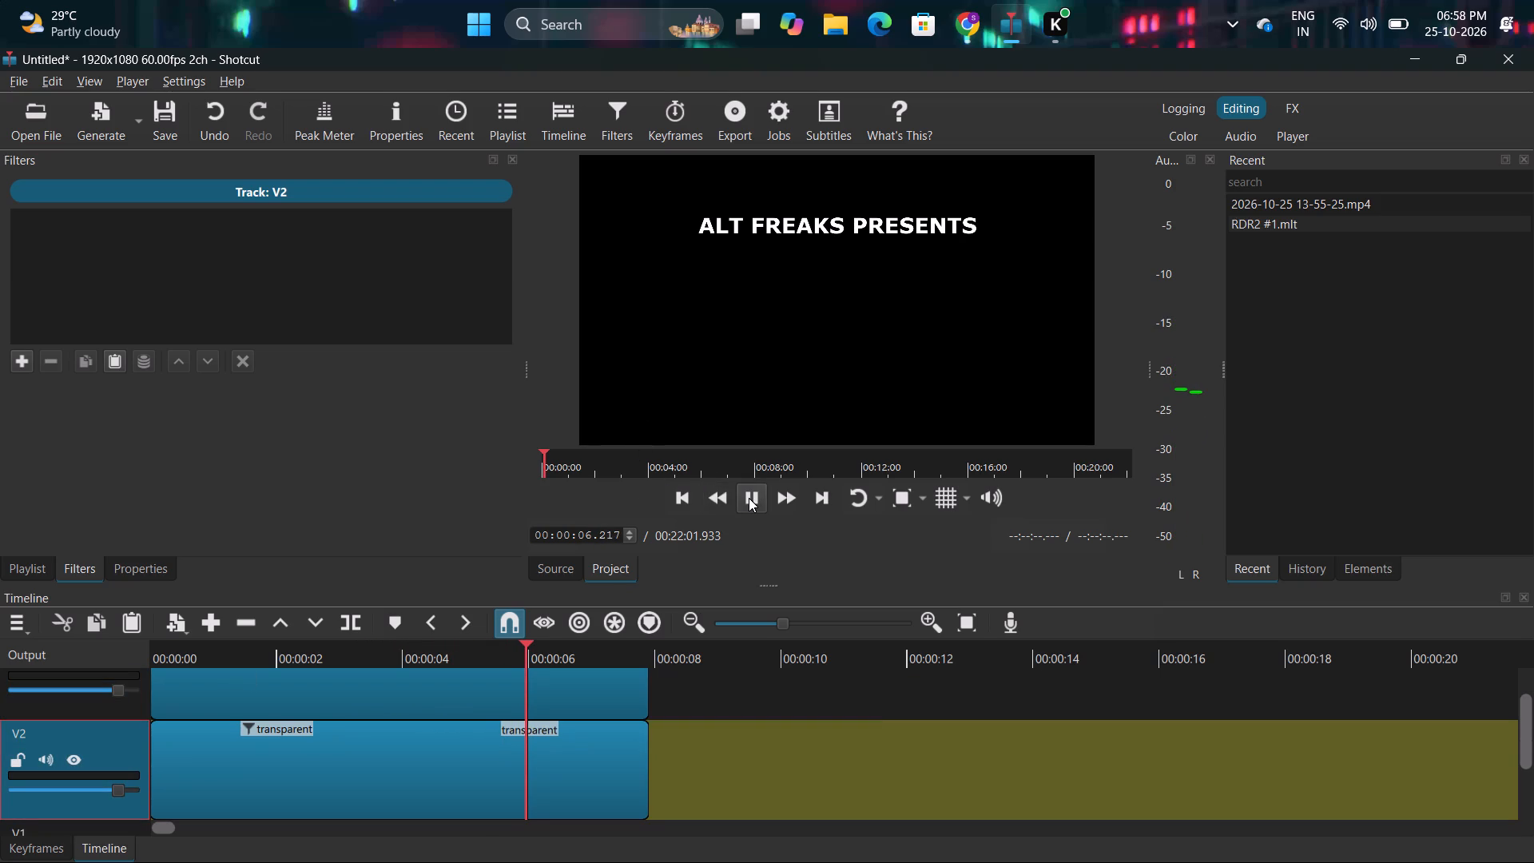
{"action": "left_click", "coordinate": [749, 498]}
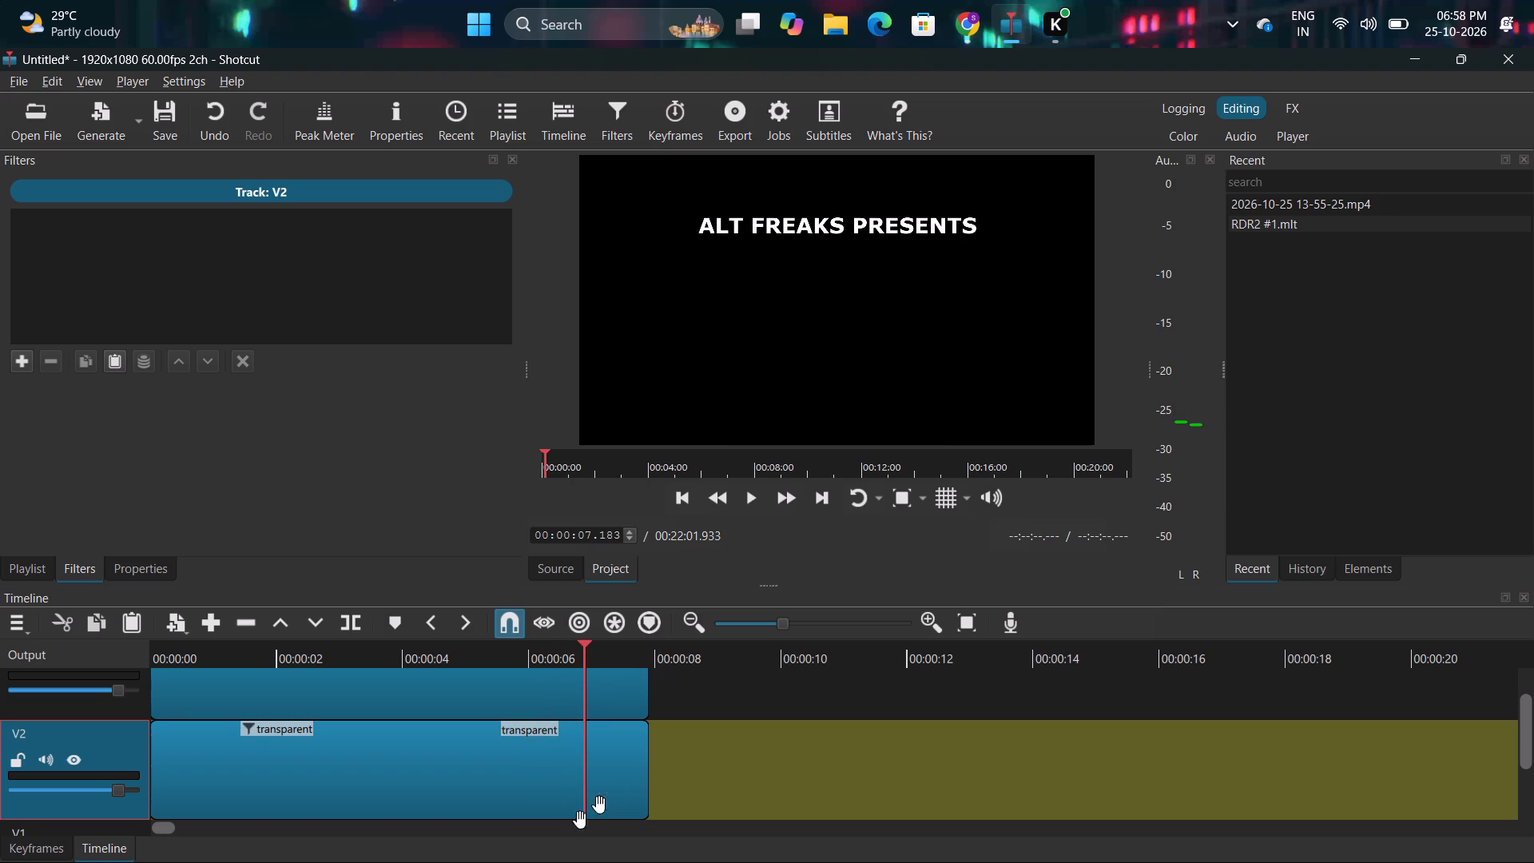
Trim the end of the transparent title clip on V2 so it lasts about 5.4 seconds.
{"action": "left_click_drag", "start_coordinate": [647, 770], "coordinate": [459, 762]}
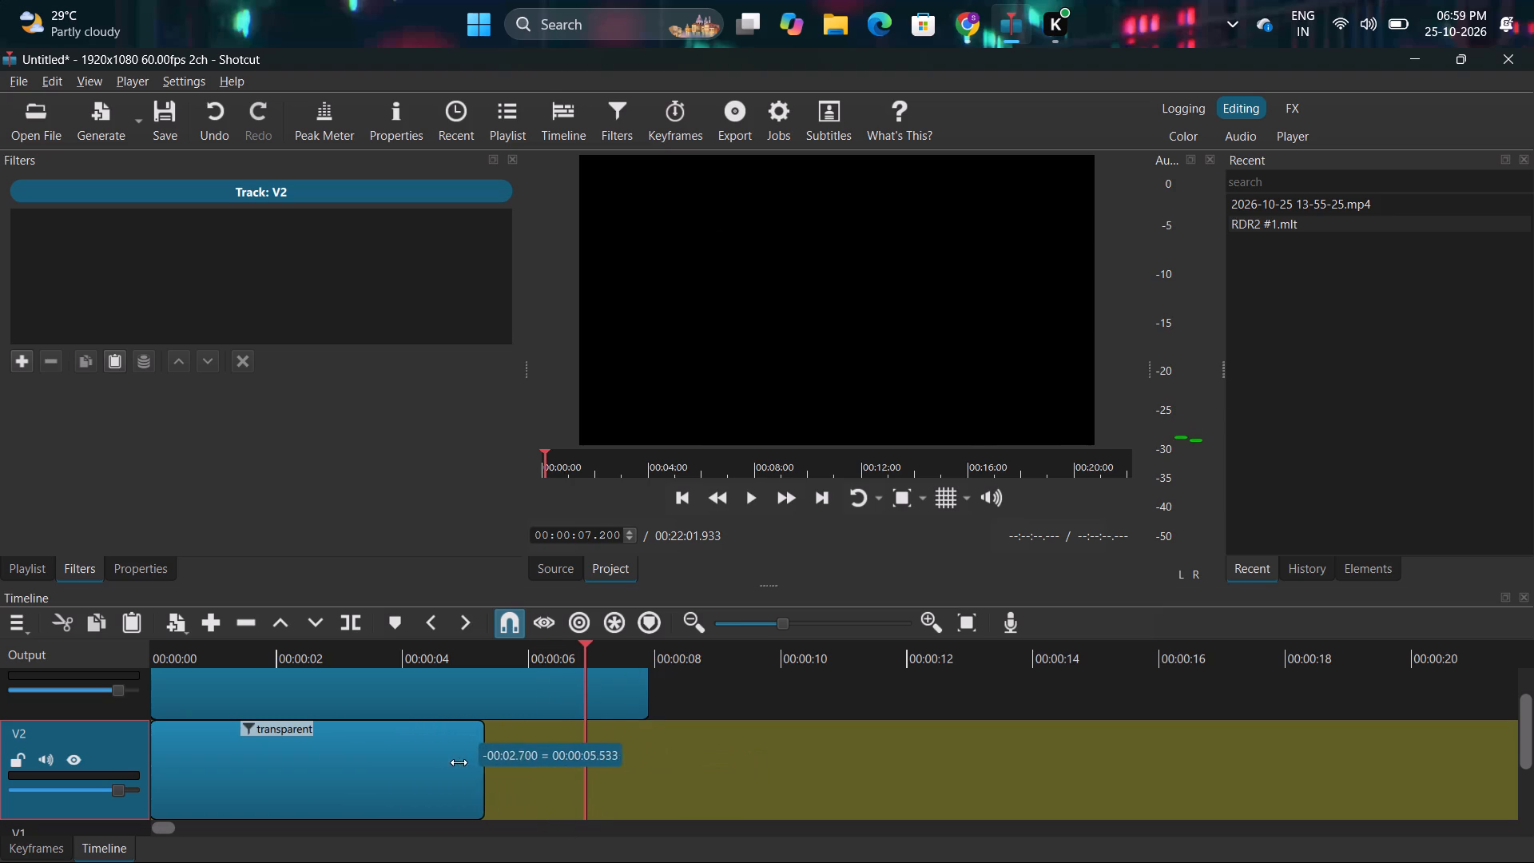
{"action": "left_click_drag", "start_coordinate": [459, 762], "coordinate": [451, 762]}
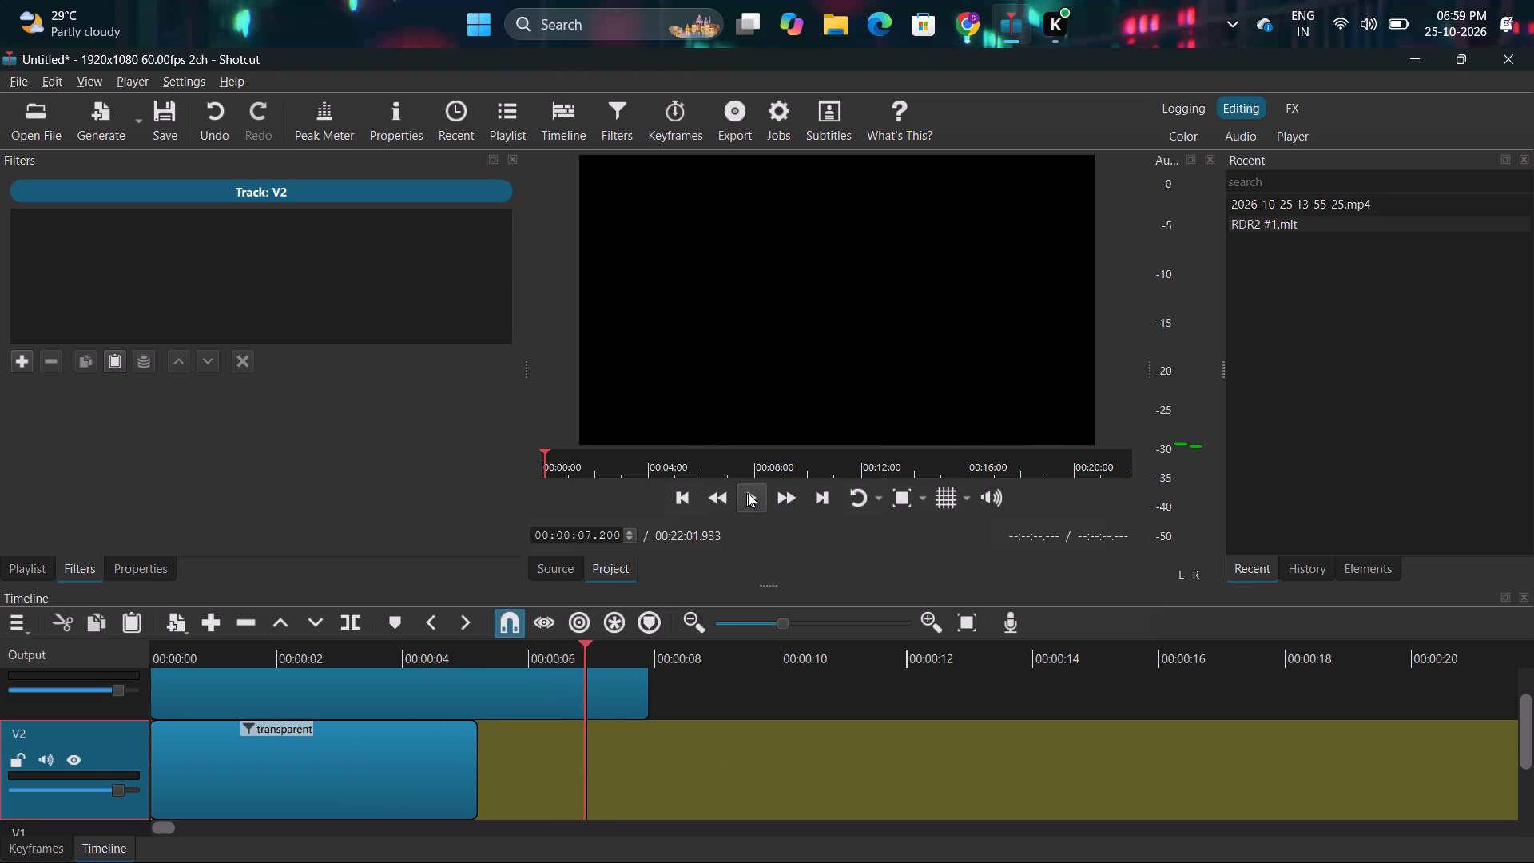
Return the playhead to the project start and play the first two seconds to check the overlapping V2 and V3 titles.
{"action": "left_click_drag", "start_coordinate": [613, 467], "coordinate": [378, 487]}
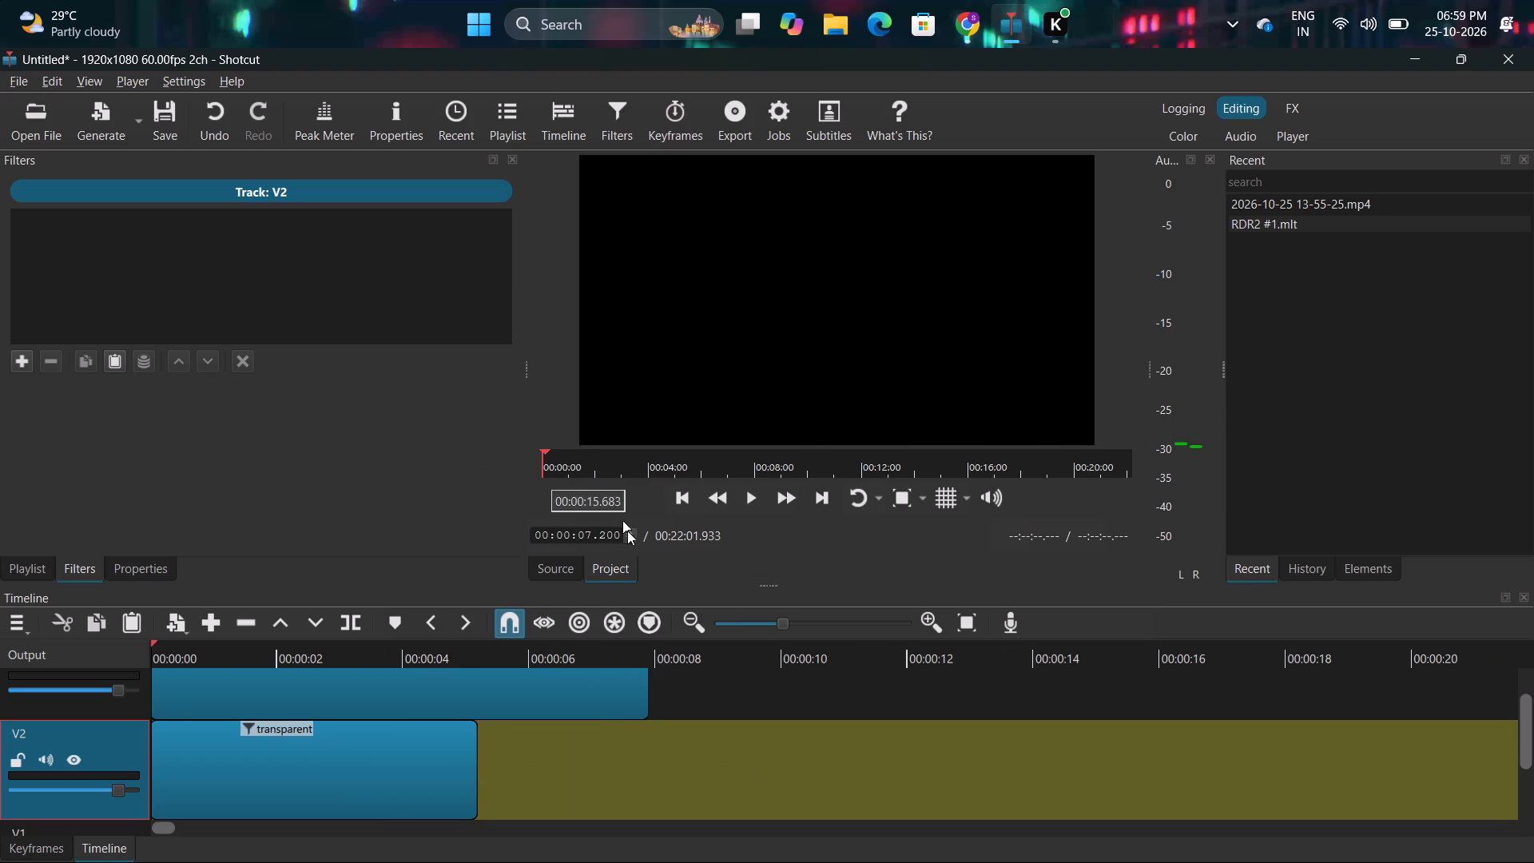
{"action": "left_click", "coordinate": [749, 503]}
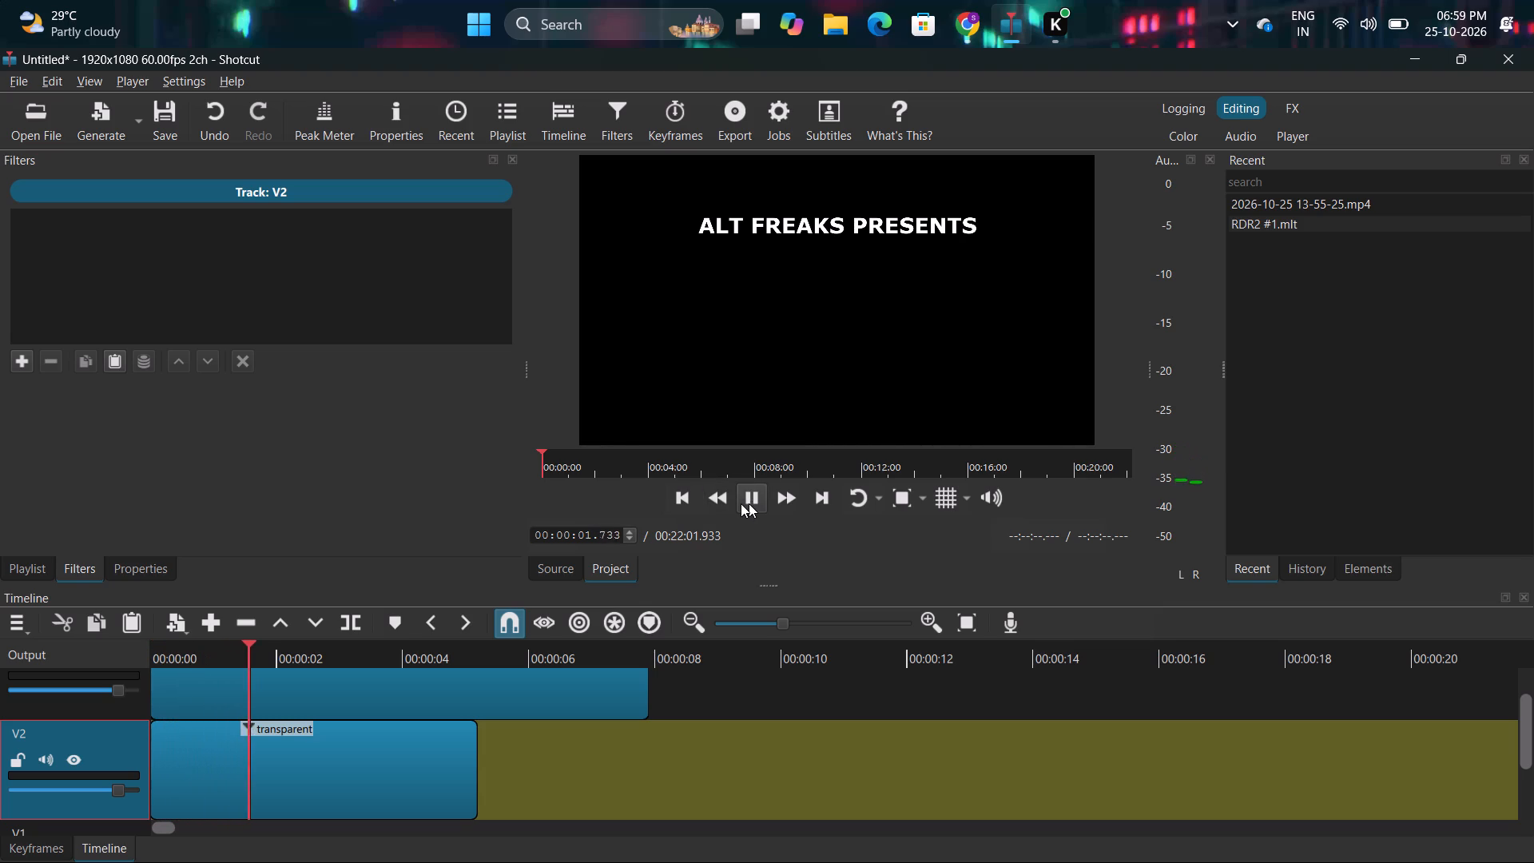
{"action": "left_click", "coordinate": [749, 503]}
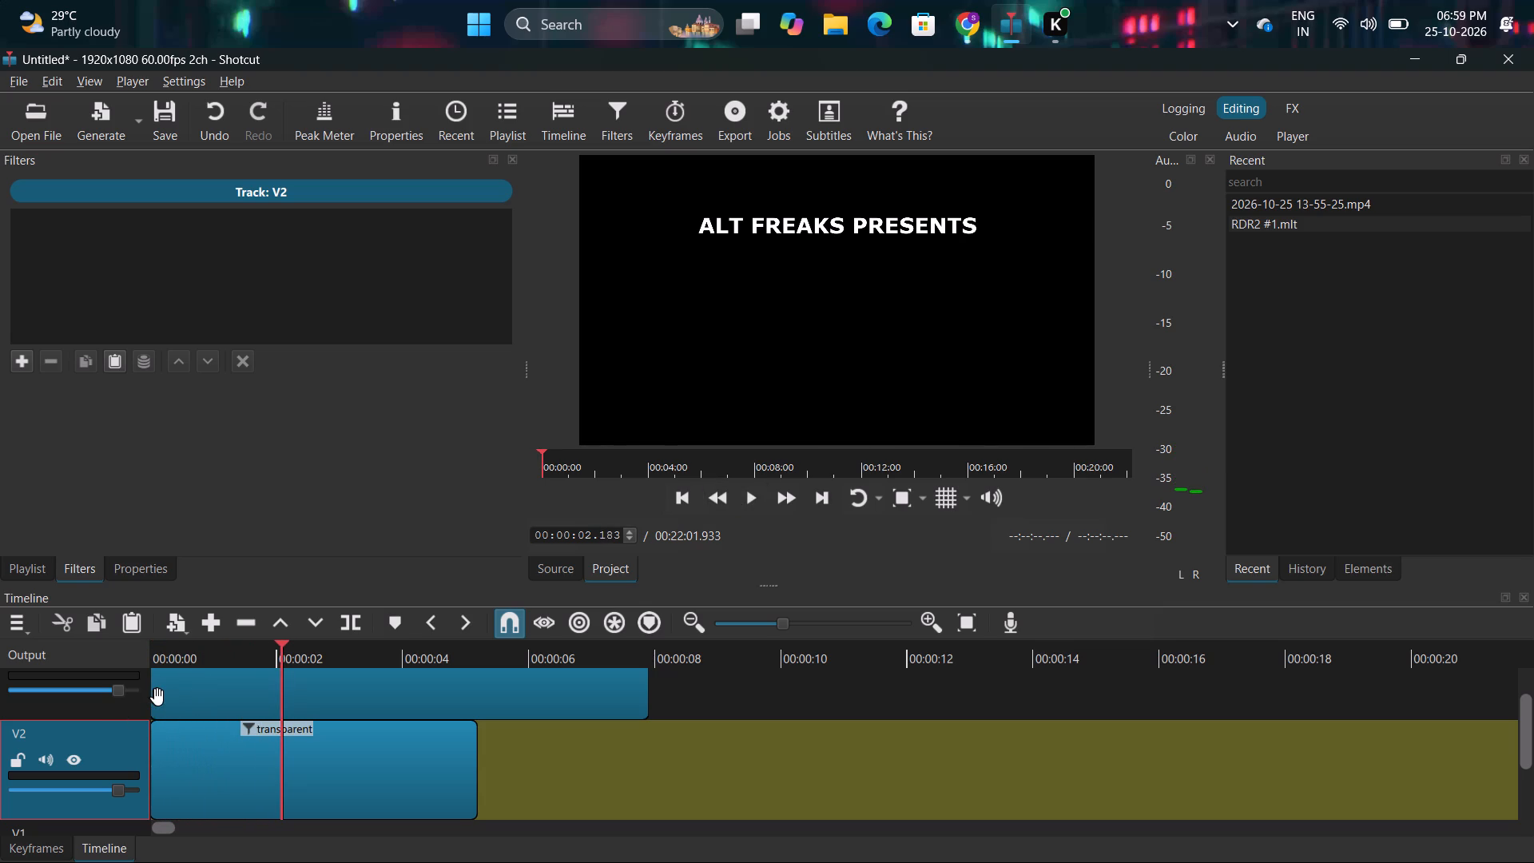
Move the RED DEAD REDEMPTION 2 title clip on V3 later by about 5.4 seconds, so it starts where the V2 title ends.
{"action": "left_click_drag", "start_coordinate": [152, 697], "coordinate": [169, 692]}
{"action": "left_click_drag", "start_coordinate": [151, 693], "coordinate": [164, 691]}
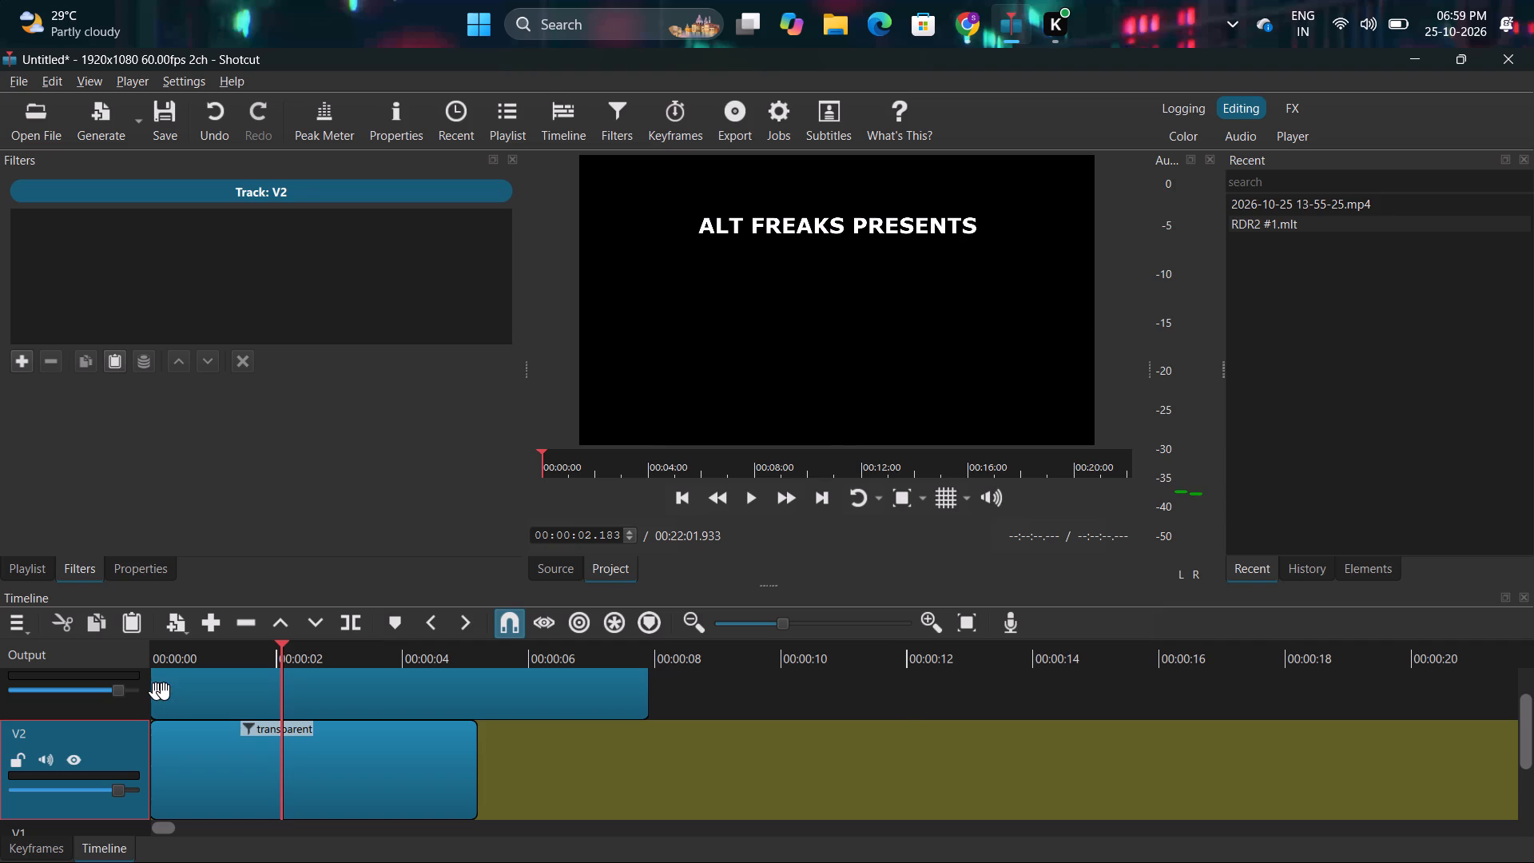
{"action": "left_click", "coordinate": [156, 691]}
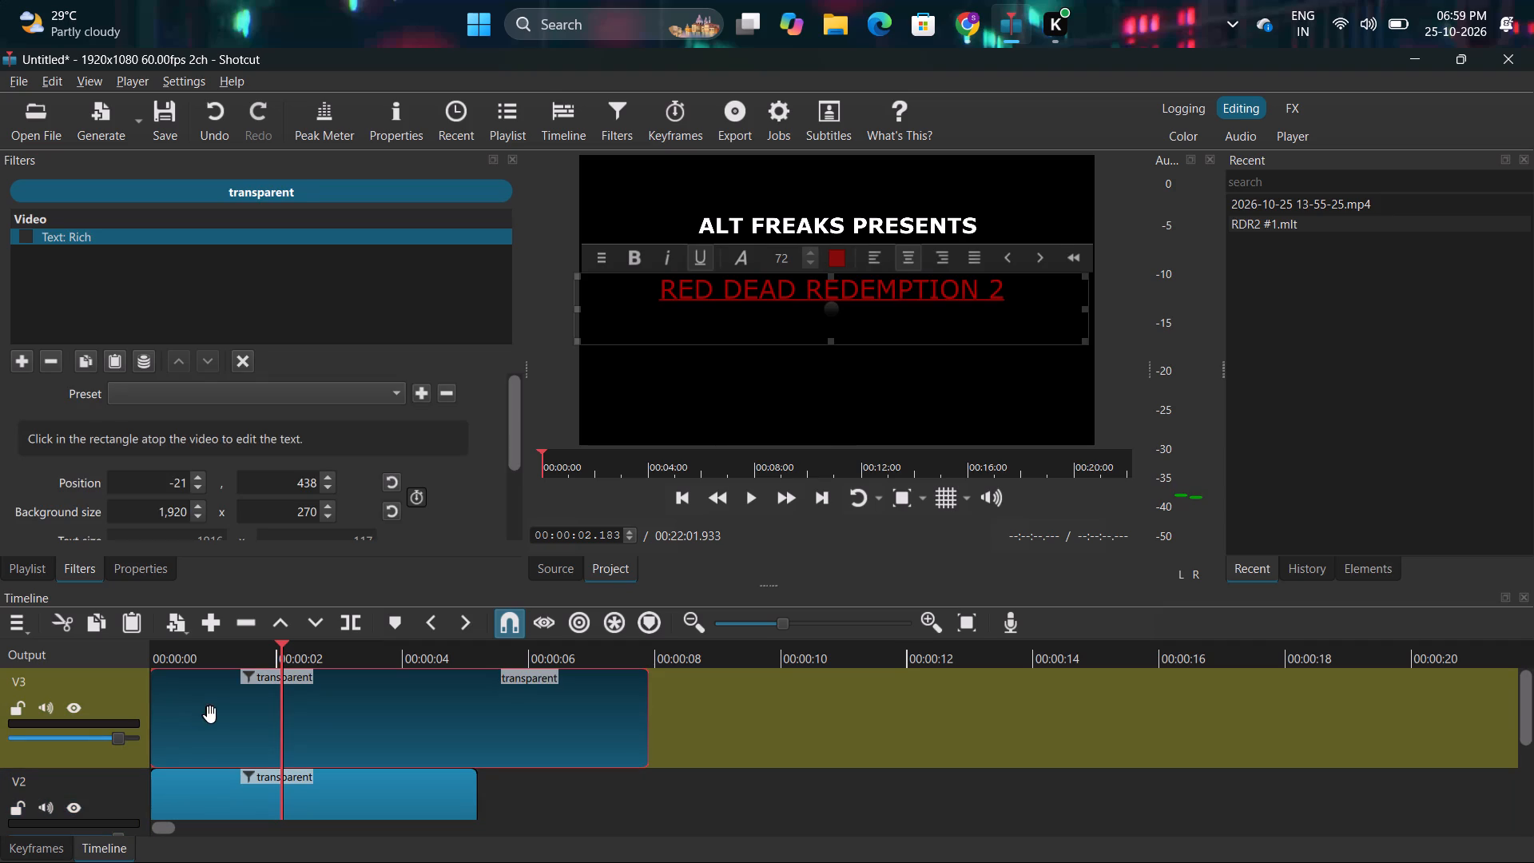
{"action": "left_click_drag", "start_coordinate": [222, 718], "coordinate": [233, 718]}
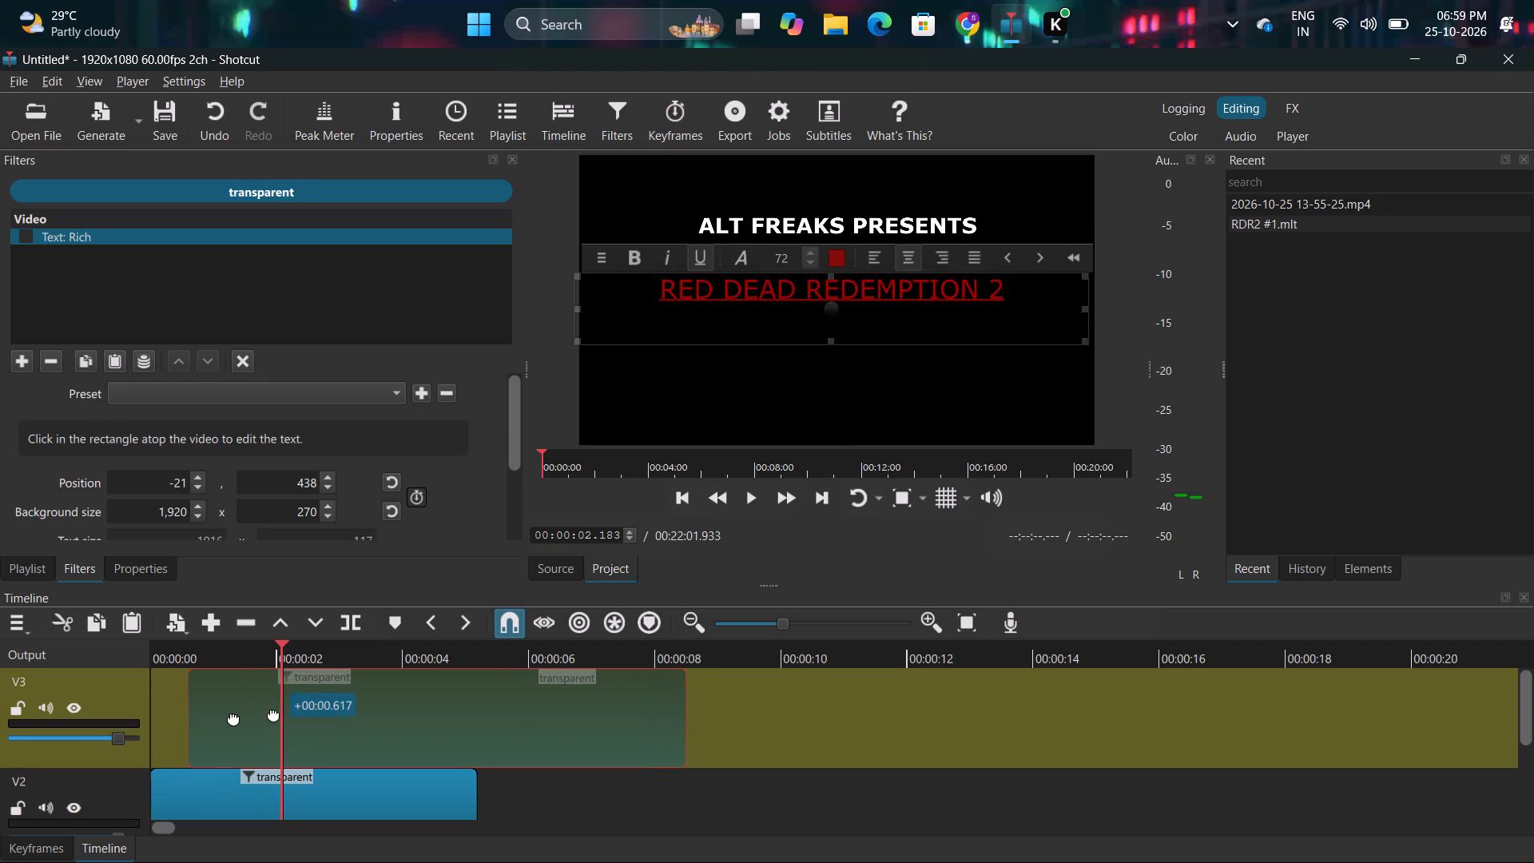
{"action": "left_click_drag", "start_coordinate": [233, 718], "coordinate": [536, 700]}
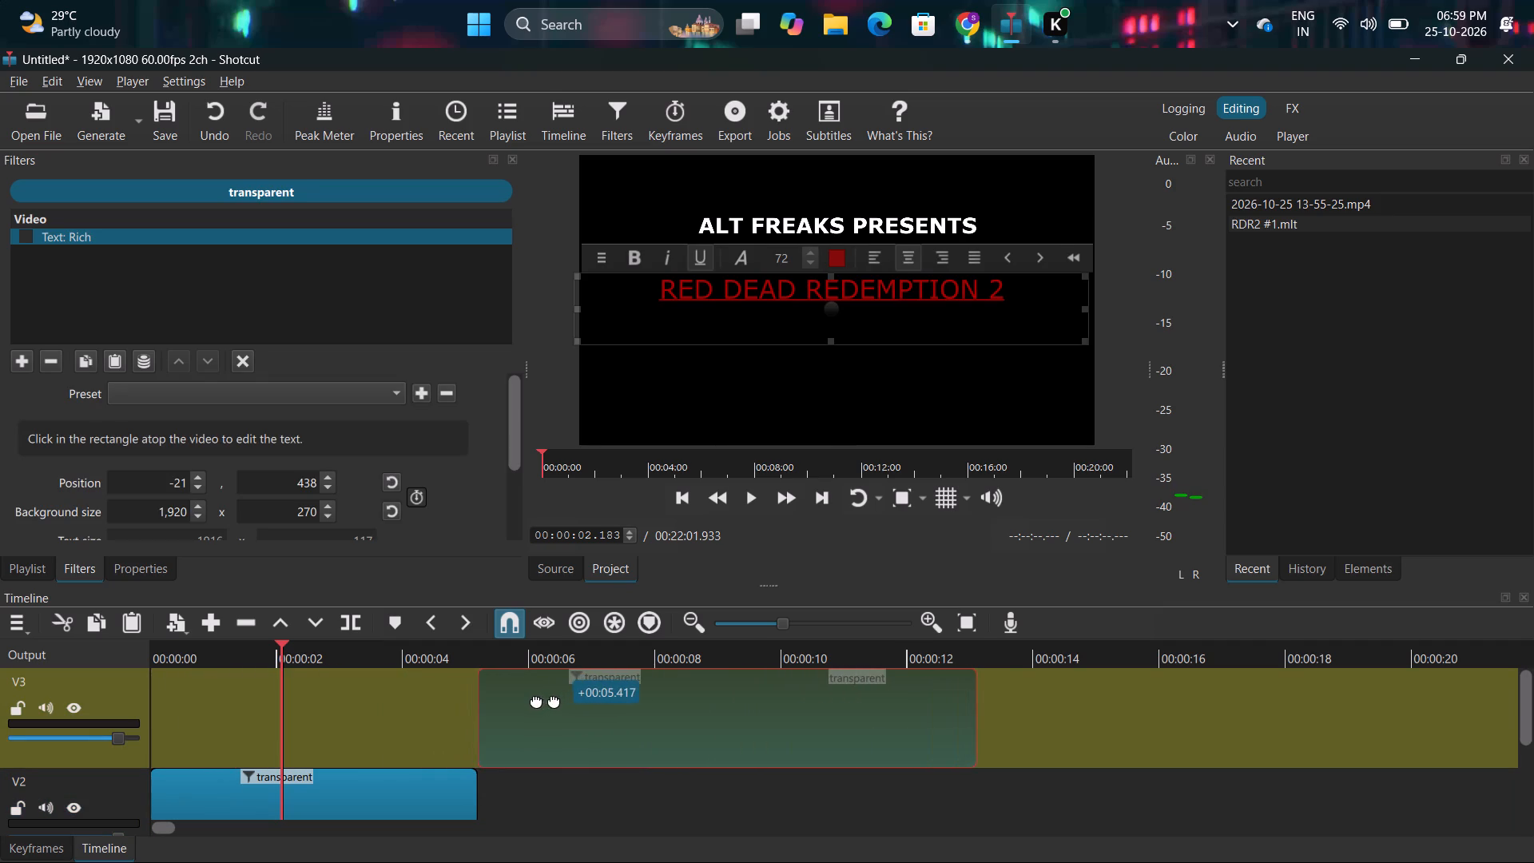
{"action": "left_click_drag", "start_coordinate": [536, 700], "coordinate": [556, 703]}
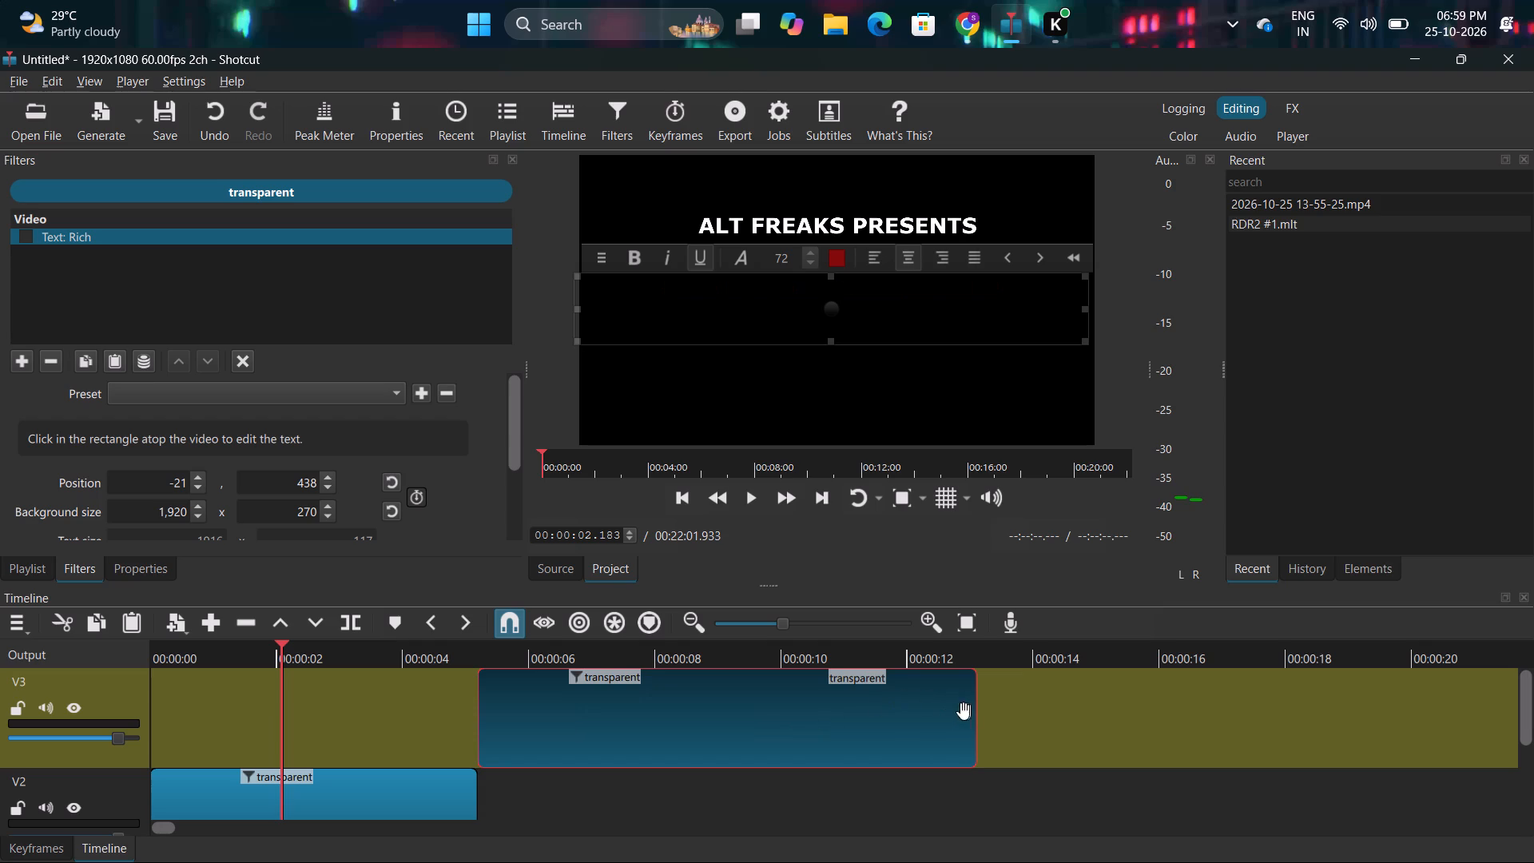
Trim the end of the V3 title clip so it finishes at about 8 seconds on the timeline.
{"action": "left_click_drag", "start_coordinate": [972, 712], "coordinate": [626, 698]}
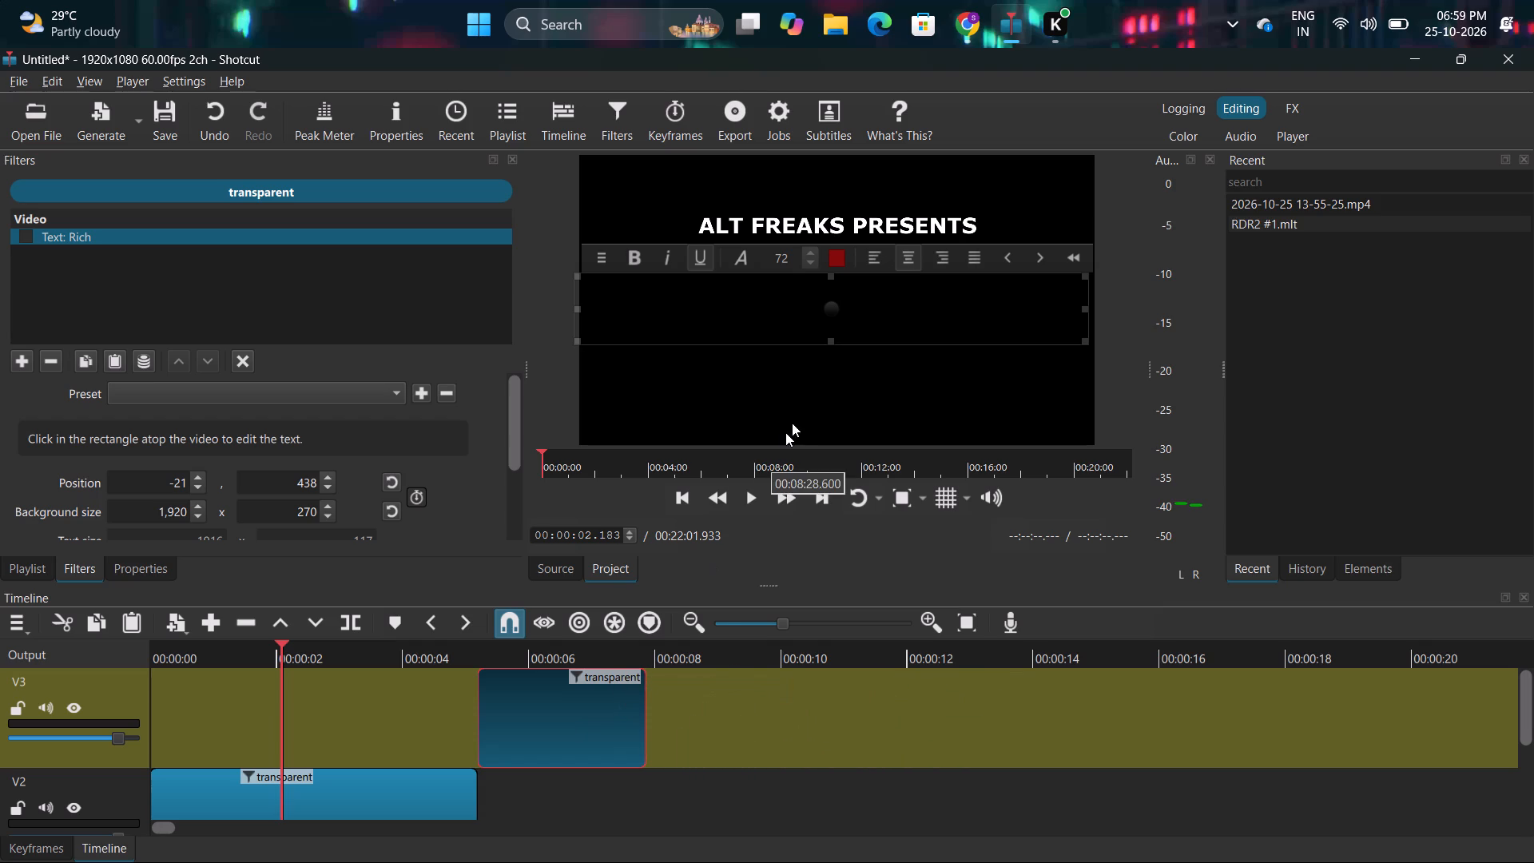
Play the opening from the project start past both title clips to check their sequence.
{"action": "left_click_drag", "start_coordinate": [603, 470], "coordinate": [578, 465]}
{"action": "left_click_drag", "start_coordinate": [578, 465], "coordinate": [499, 463]}
{"action": "left_click", "coordinate": [751, 495]}
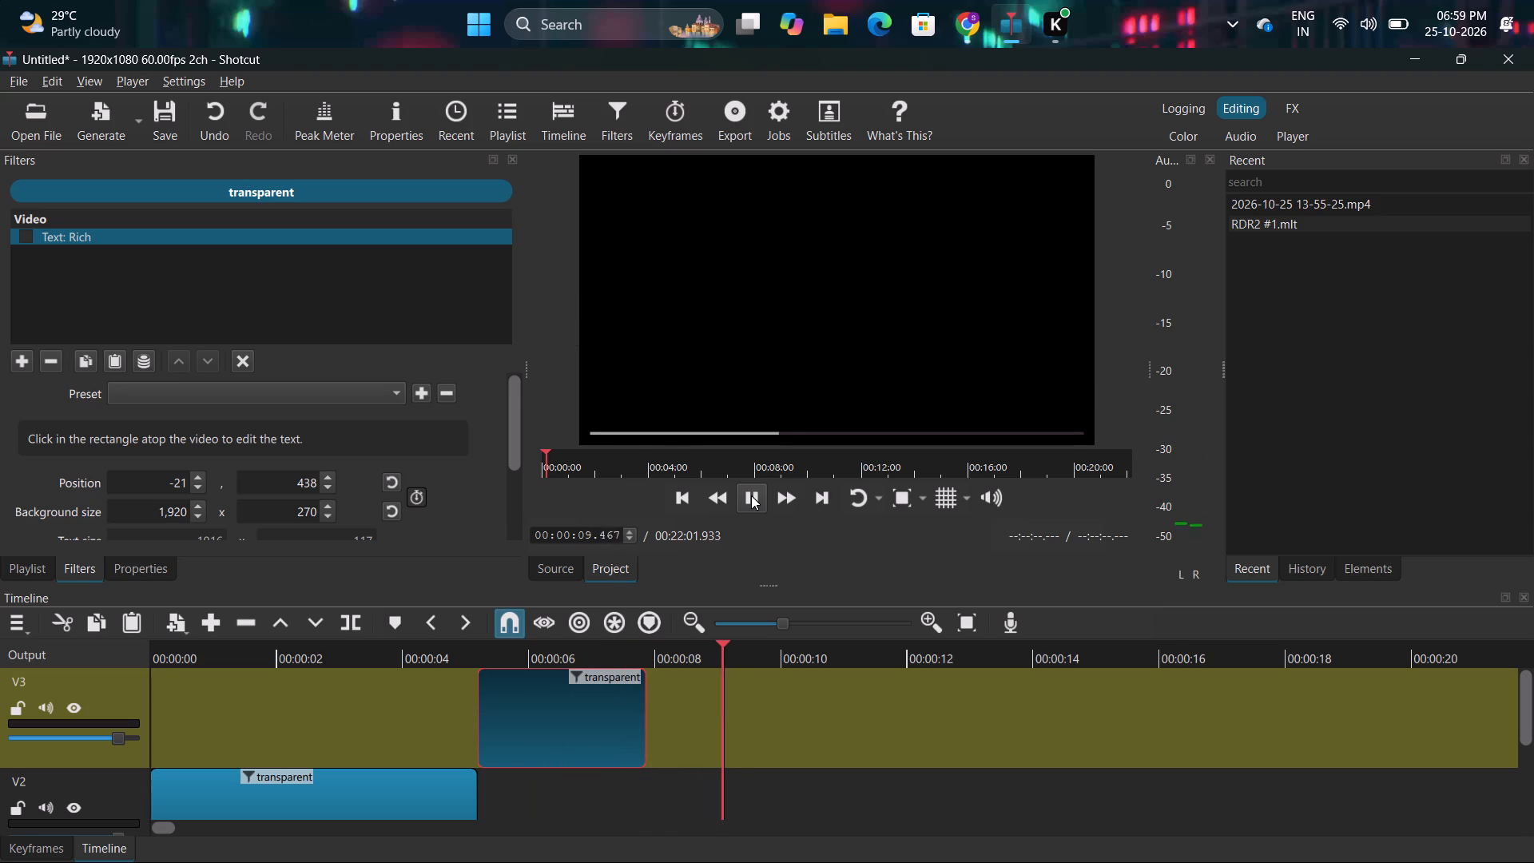
{"action": "left_click", "coordinate": [751, 495]}
{"action": "left_click", "coordinate": [751, 495]}
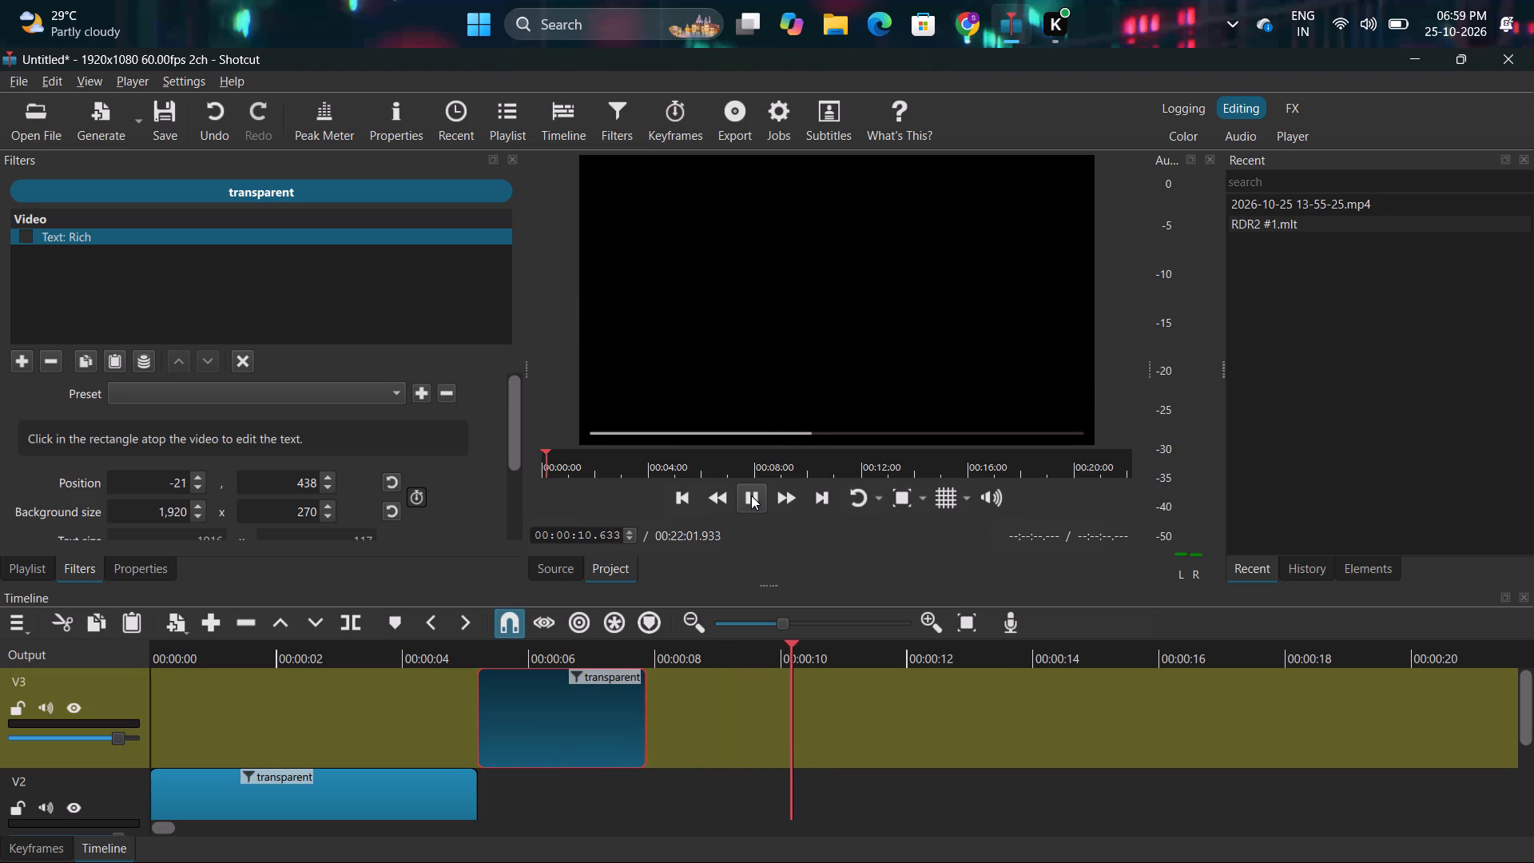
{"action": "left_click", "coordinate": [751, 495]}
Select the V1 track that holds the gameplay recording.
{"action": "scroll", "coordinate": [566, 709], "scroll_direction": "down", "scroll_amount": 4}
{"action": "scroll", "coordinate": [566, 709], "scroll_direction": "up", "scroll_amount": 1}
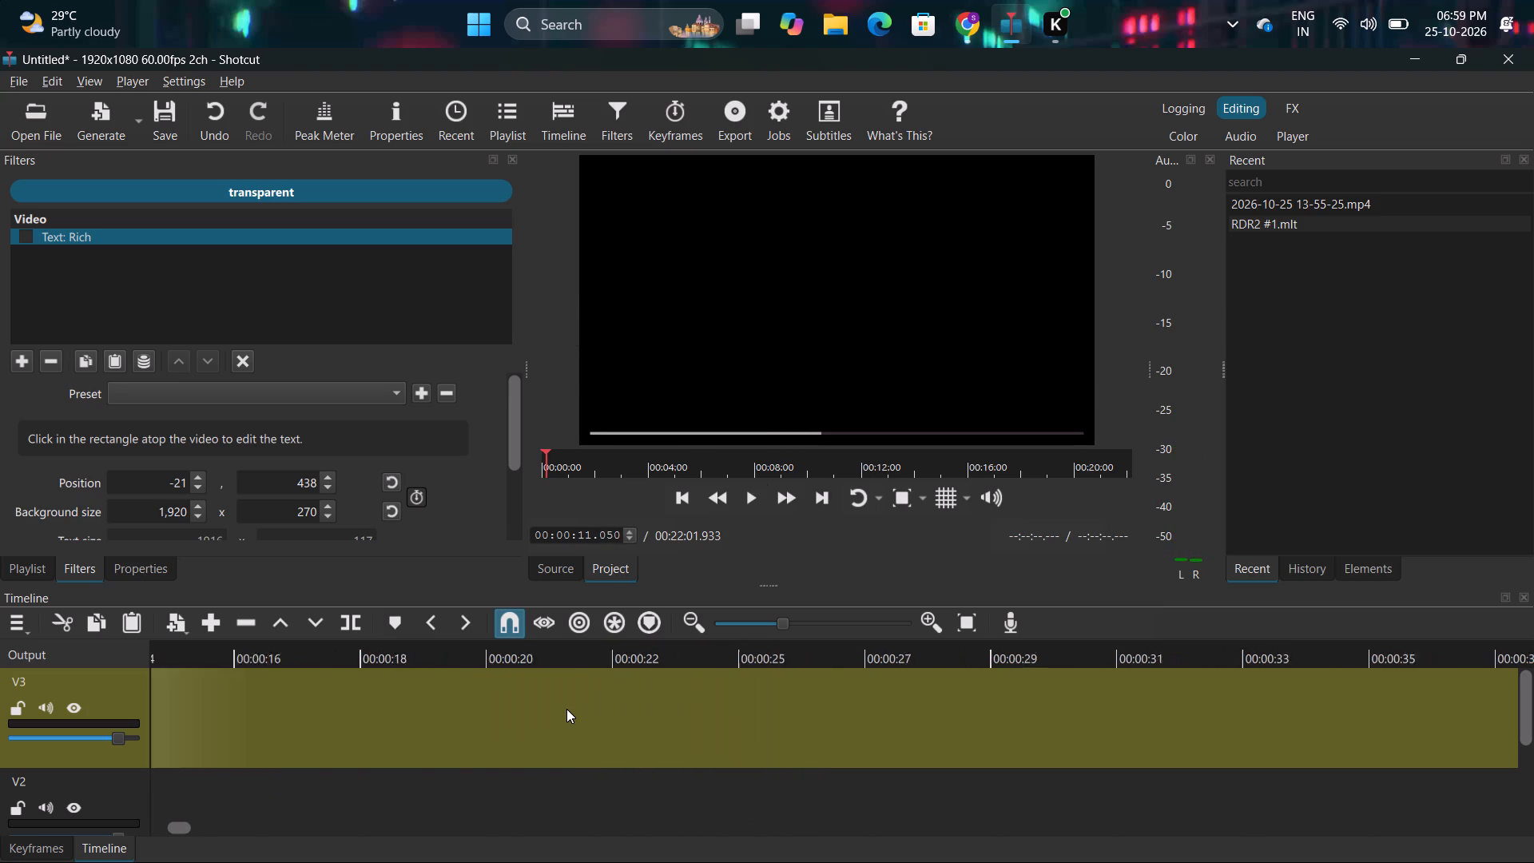
{"action": "scroll", "coordinate": [566, 709], "scroll_direction": "up", "scroll_amount": 9}
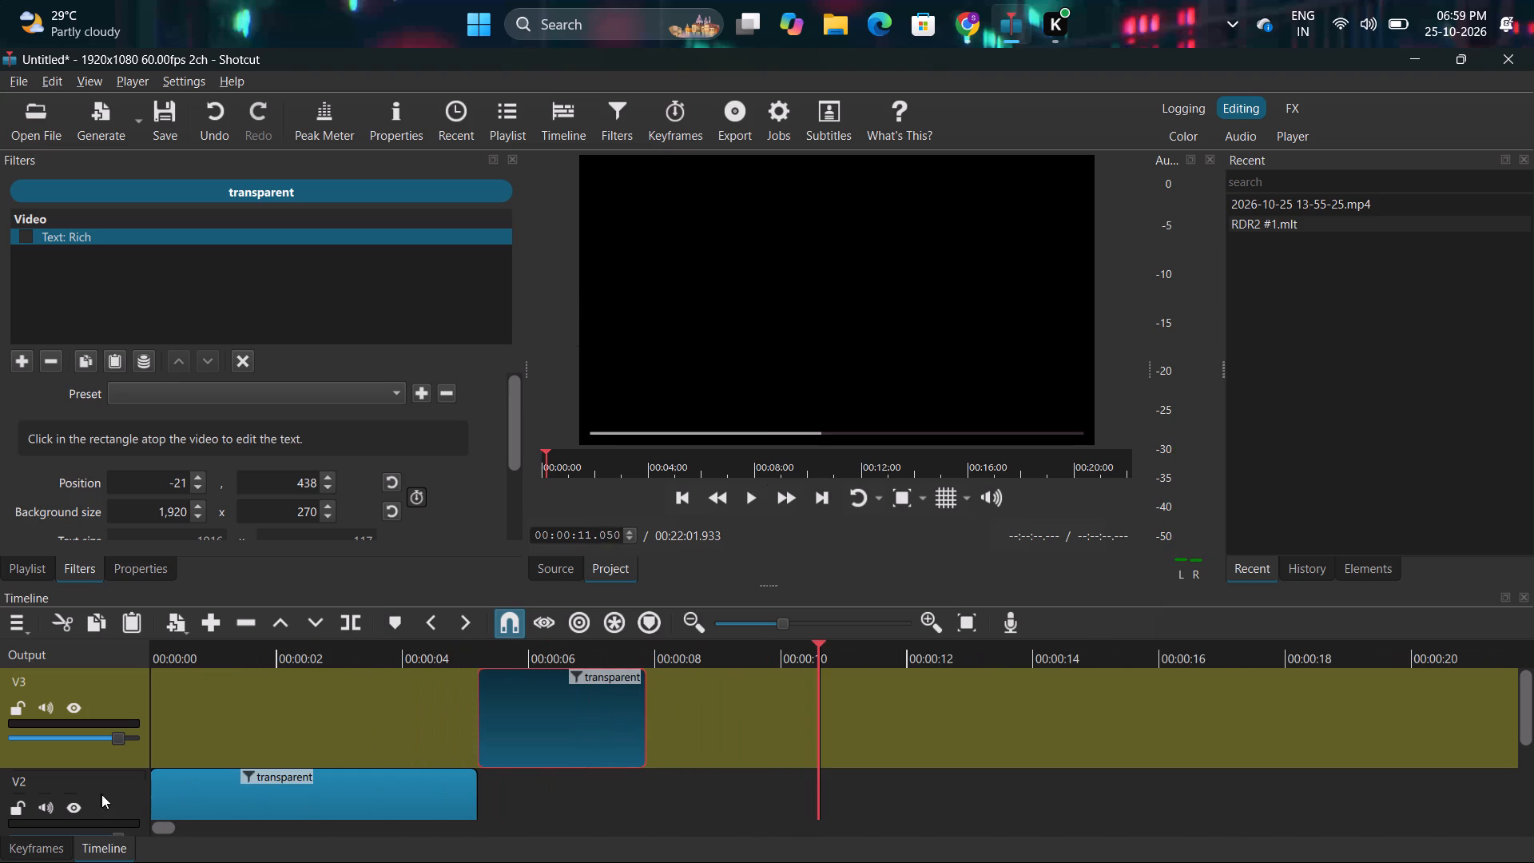
{"action": "scroll", "coordinate": [94, 788], "scroll_direction": "down", "scroll_amount": 6}
{"action": "left_click_drag", "start_coordinate": [1520, 707], "coordinate": [1512, 849]}
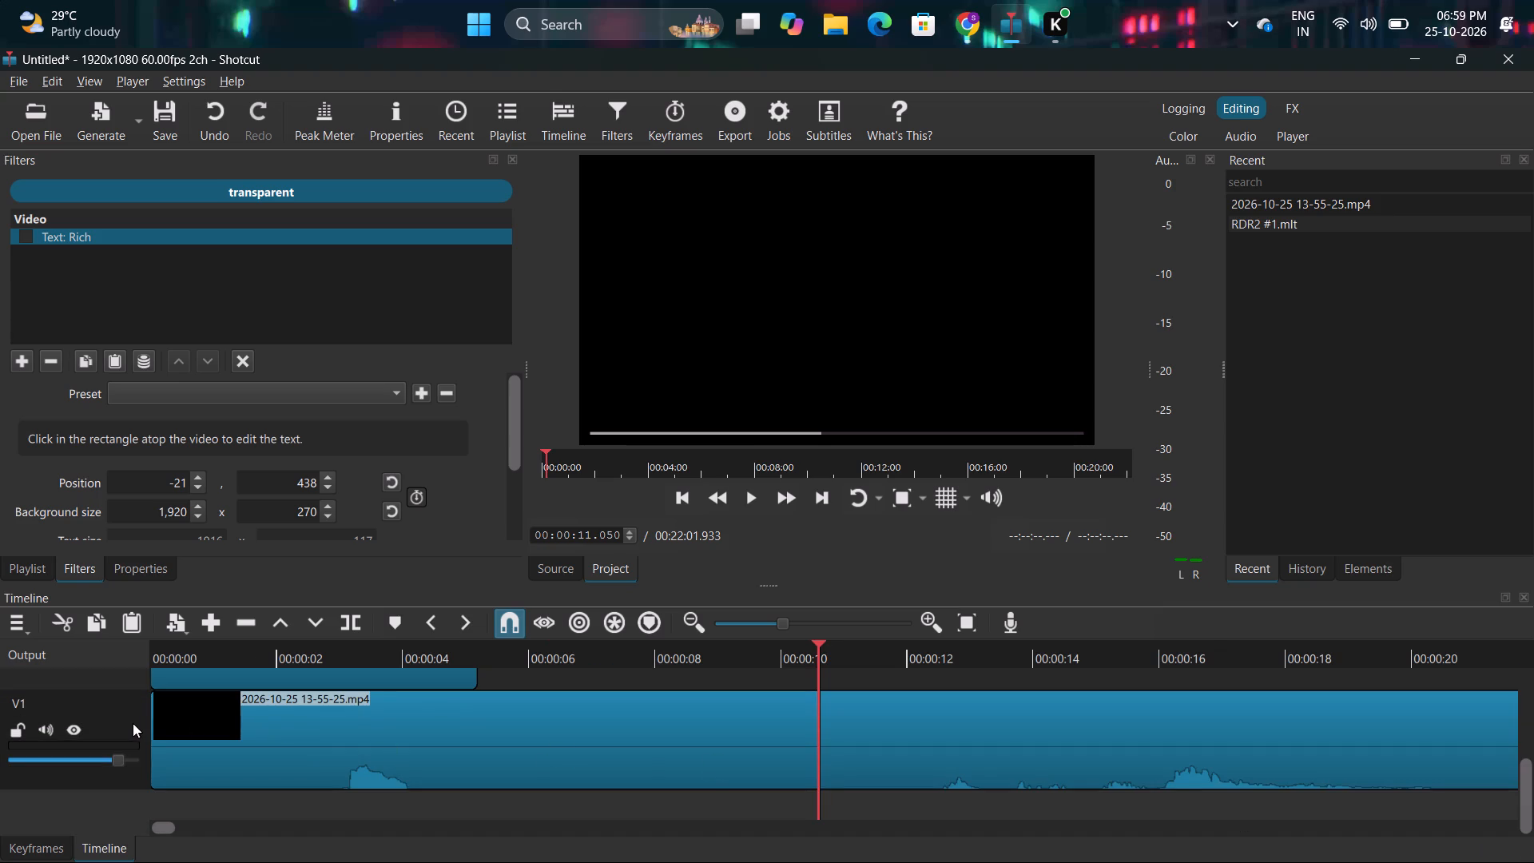
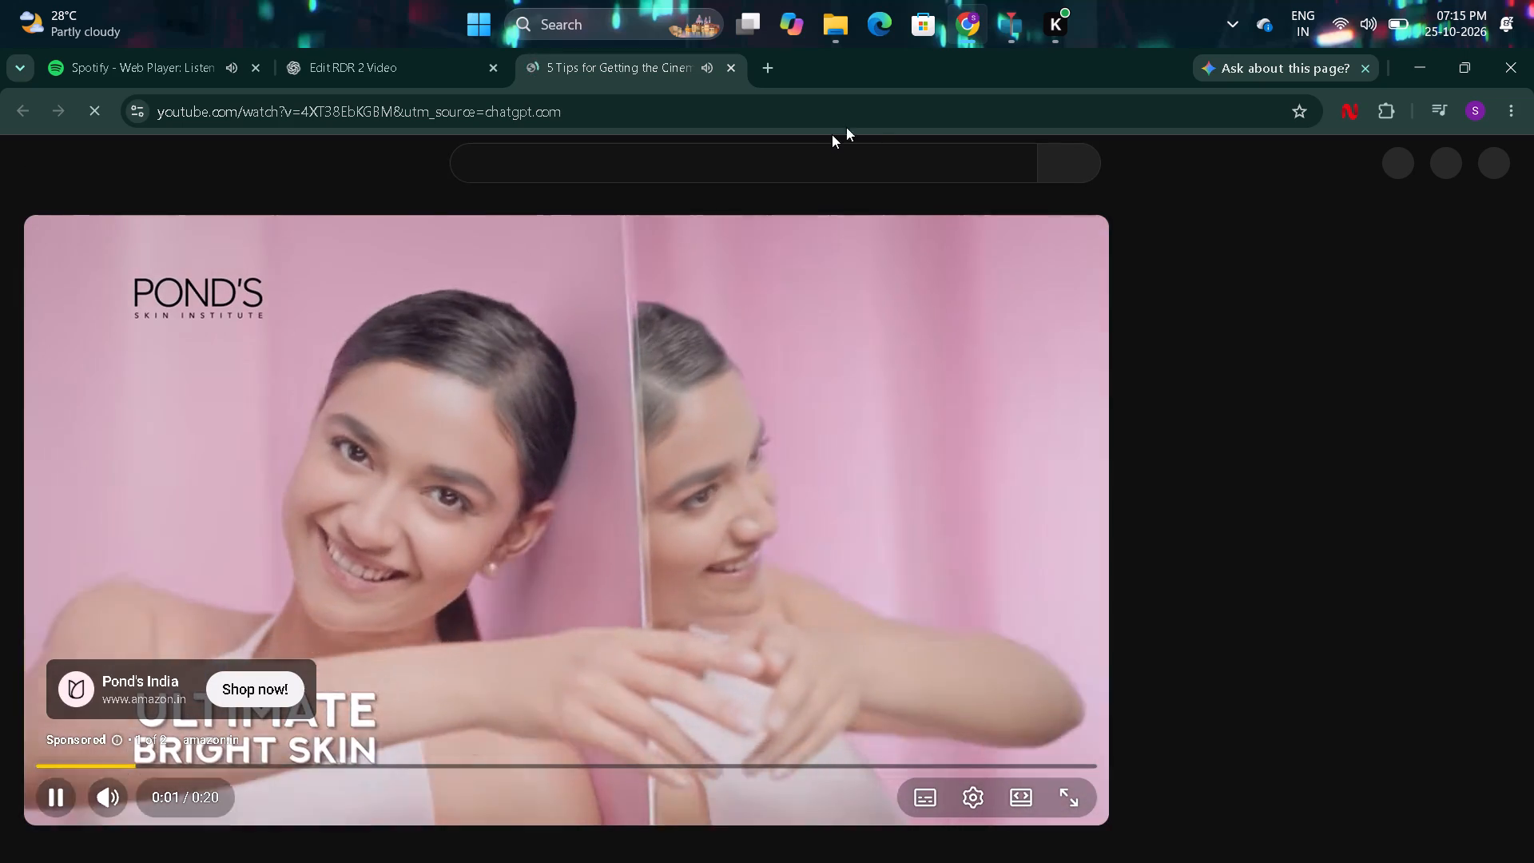
{"action": "scroll", "coordinate": [981, 637], "scroll_direction": "down", "scroll_amount": 1}
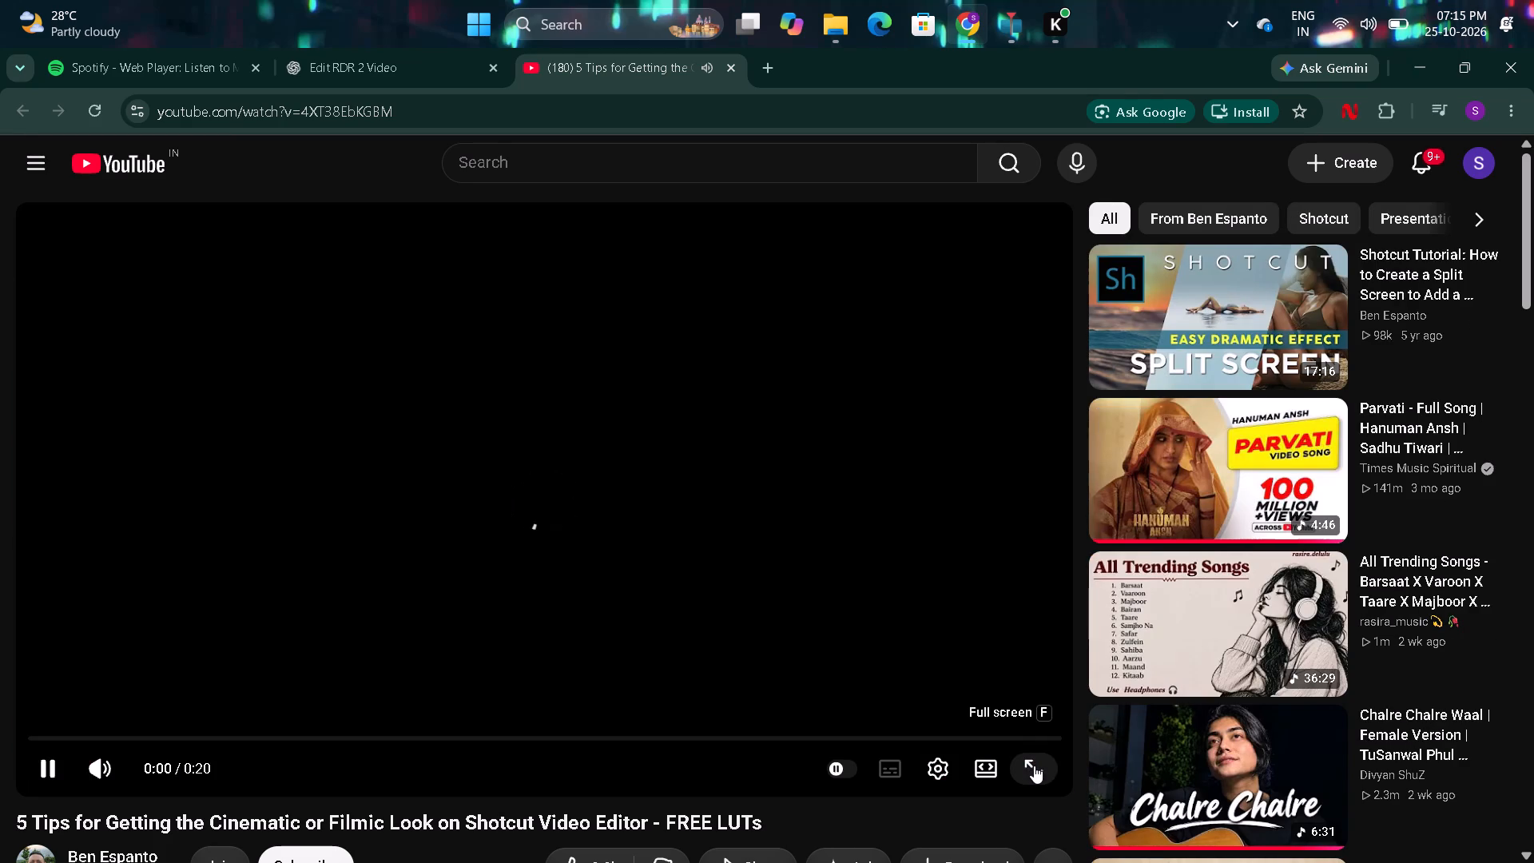
{"action": "left_click", "coordinate": [1034, 766]}
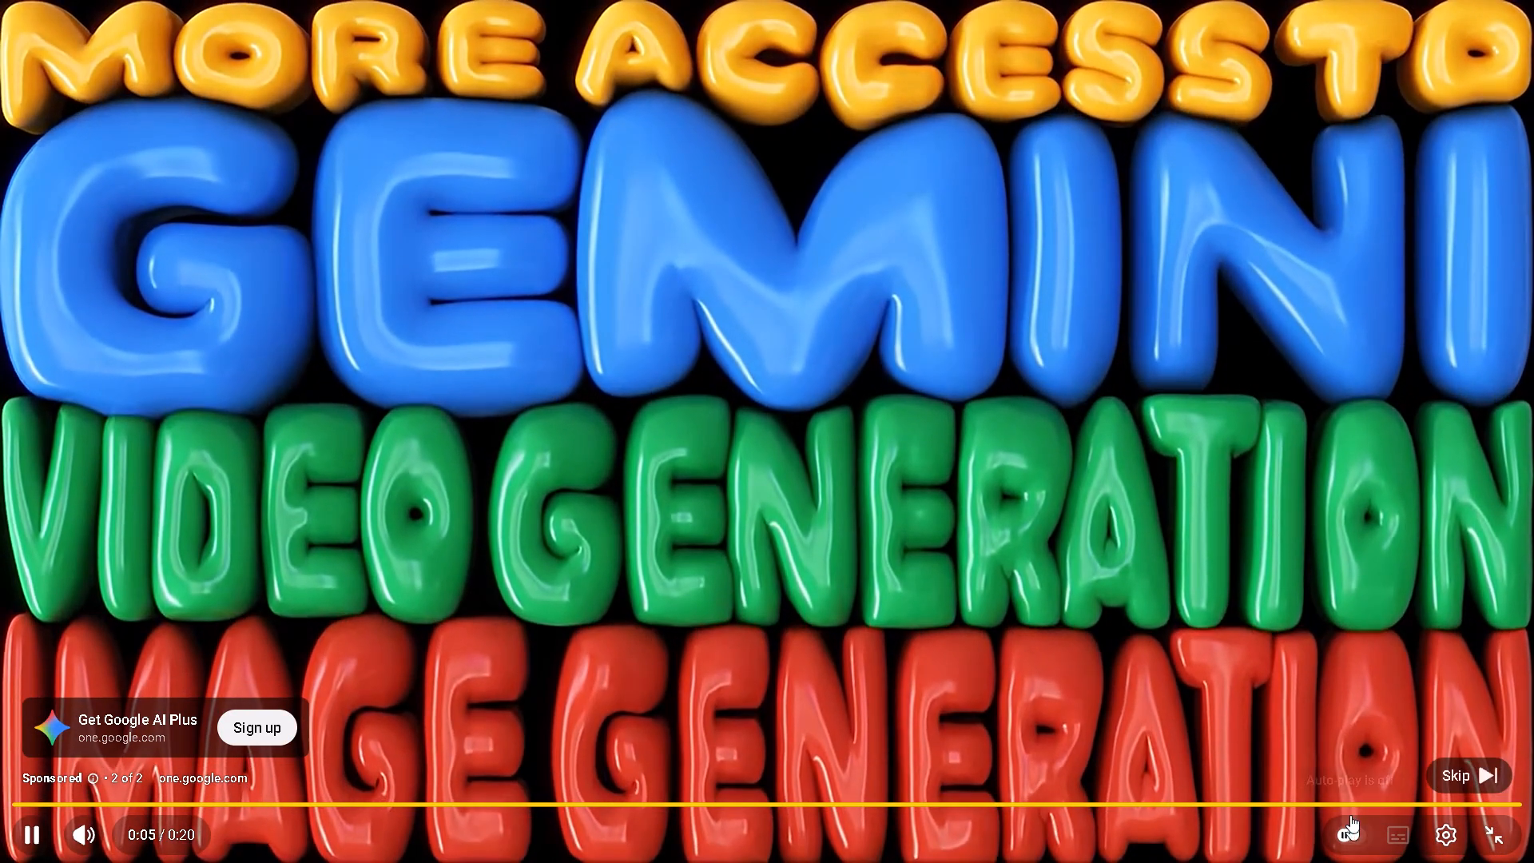
{"action": "left_click", "coordinate": [1460, 772]}
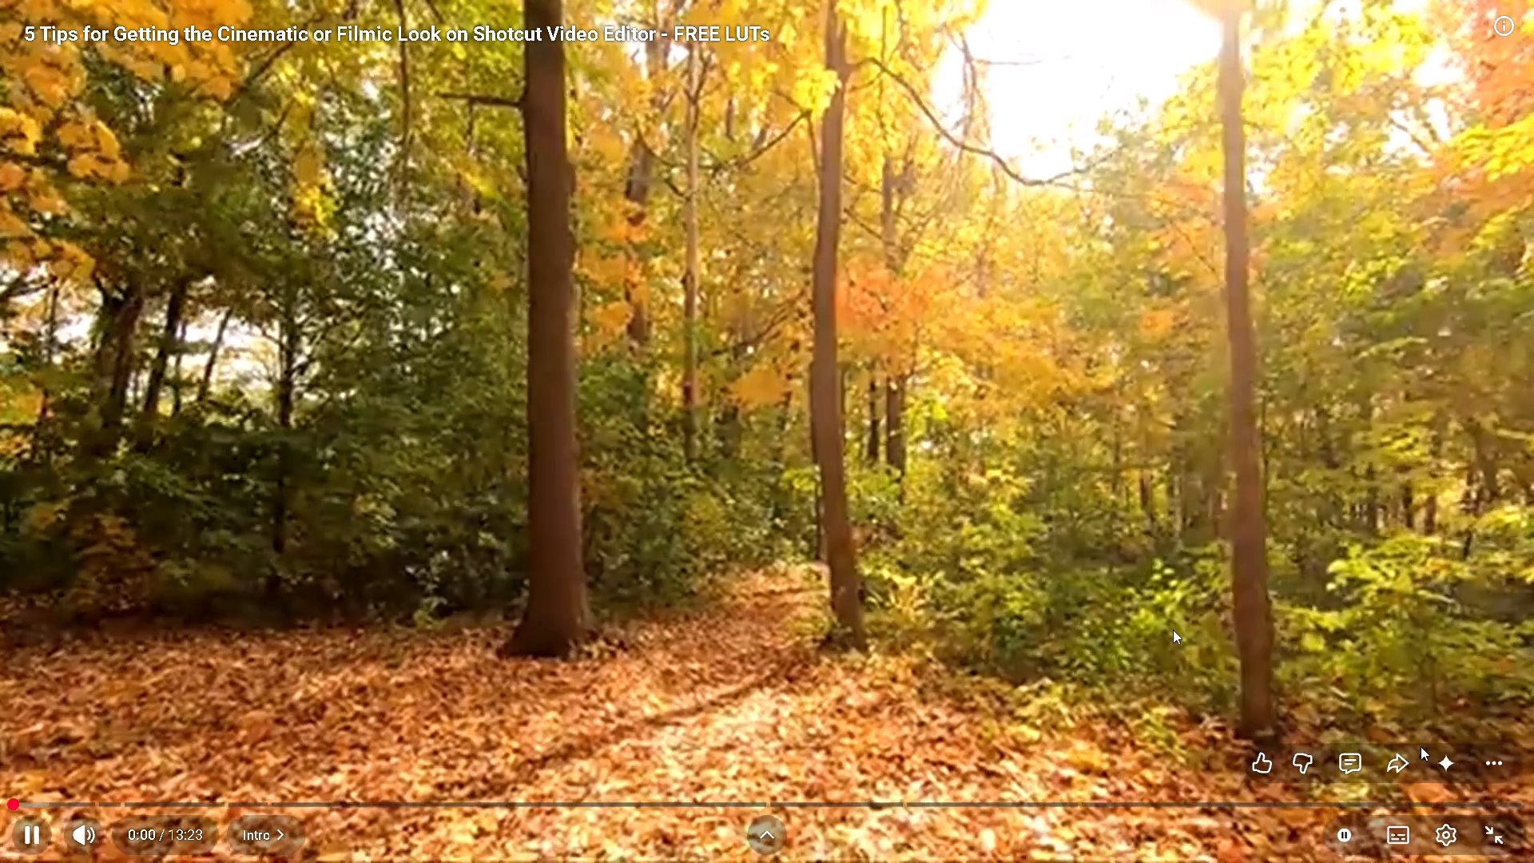
Skip forward through the tutorial's intro to the Shotcut Version chapter.
{"action": "key", "text": "Right"}
{"action": "key", "text": "Right"}
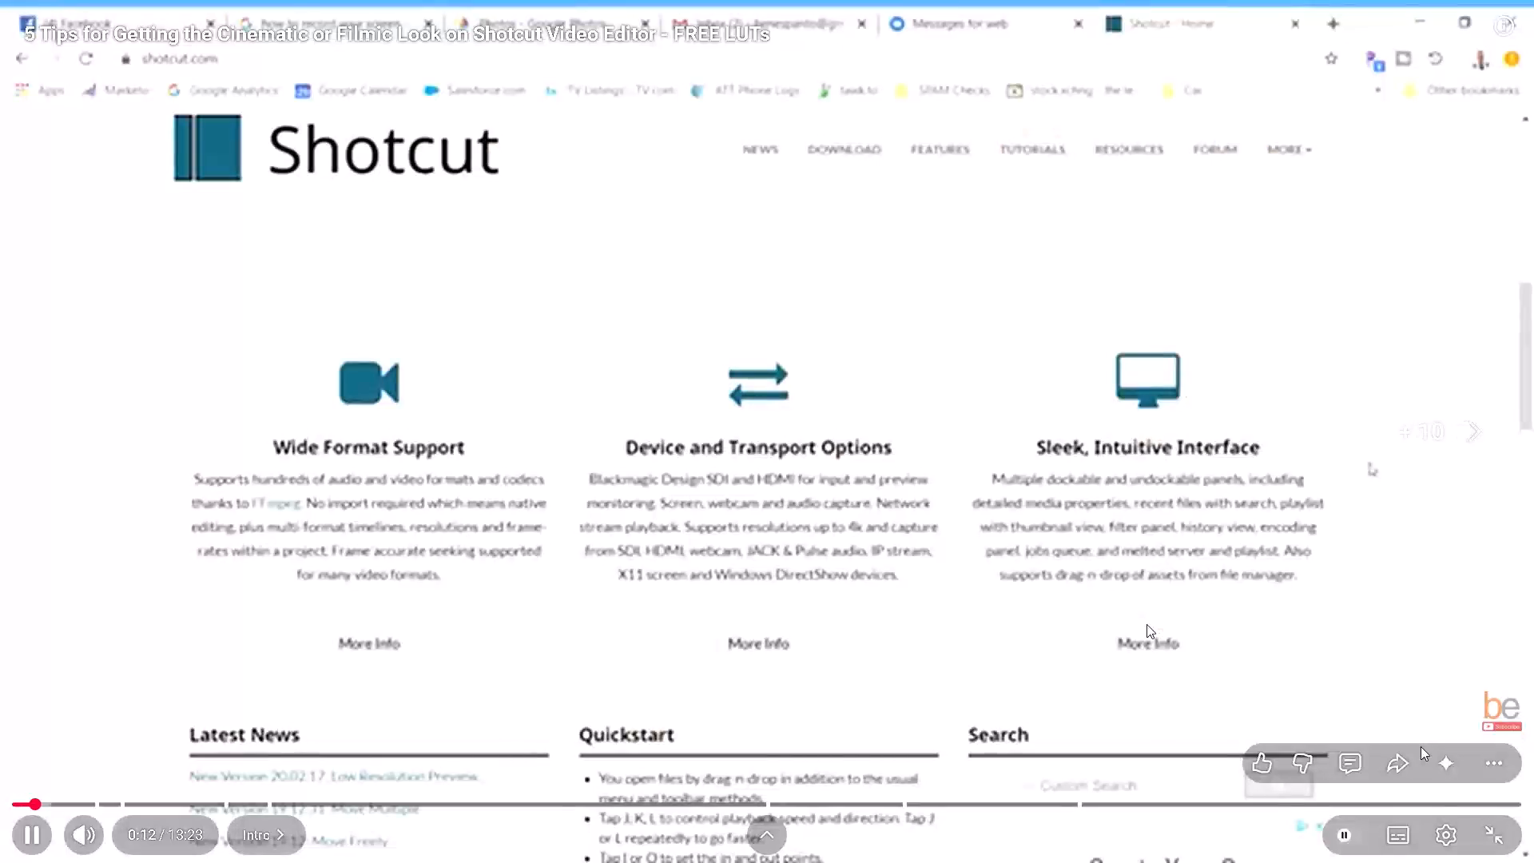
{"action": "key", "text": "Right"}
{"action": "key", "text": "Right"}
{"action": "key", "text": "Right"}
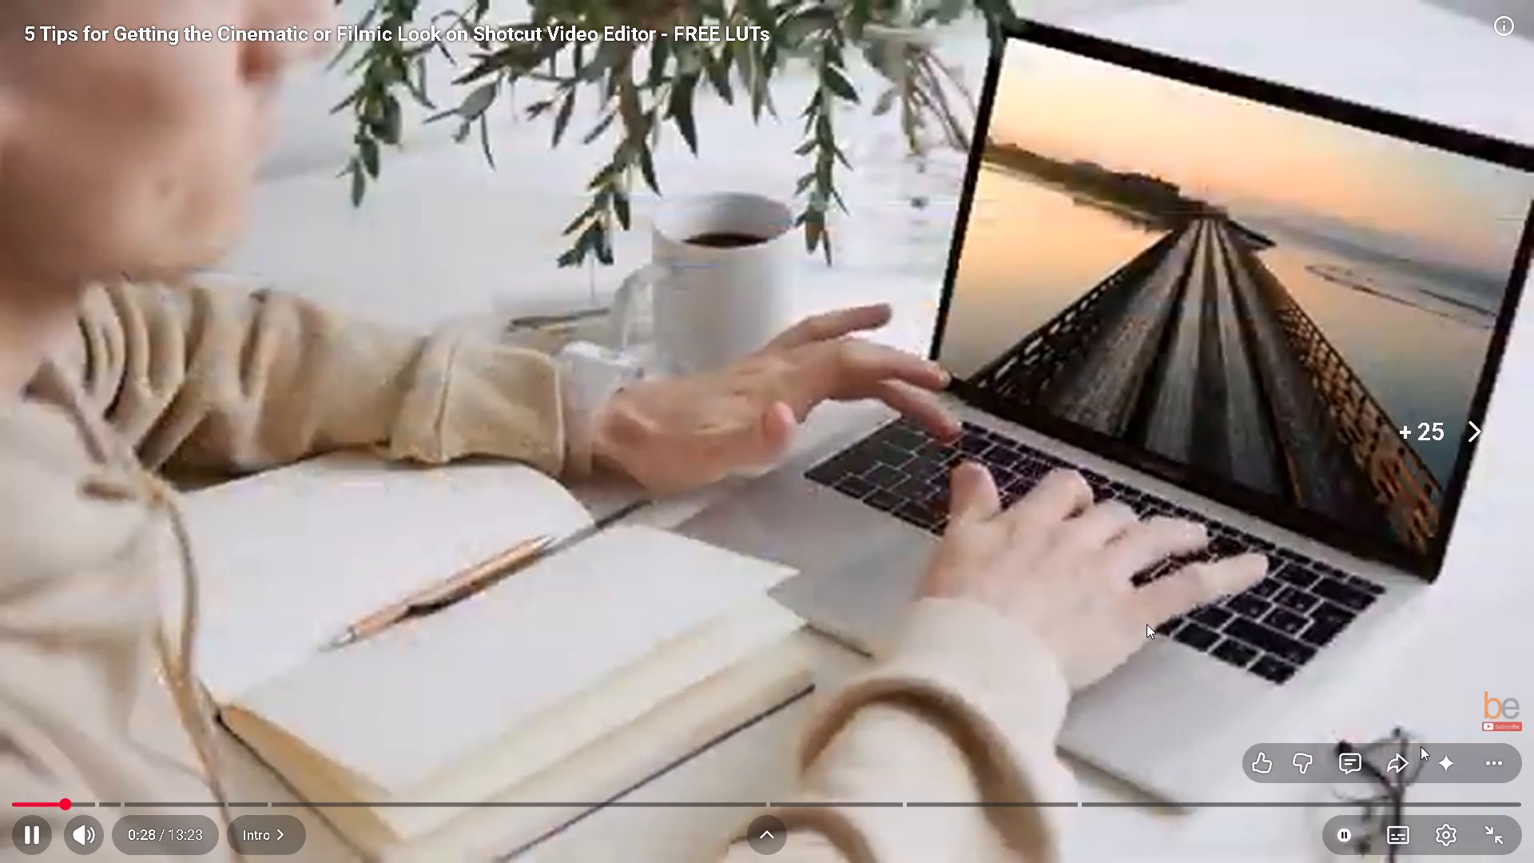
{"action": "key", "text": "Right"}
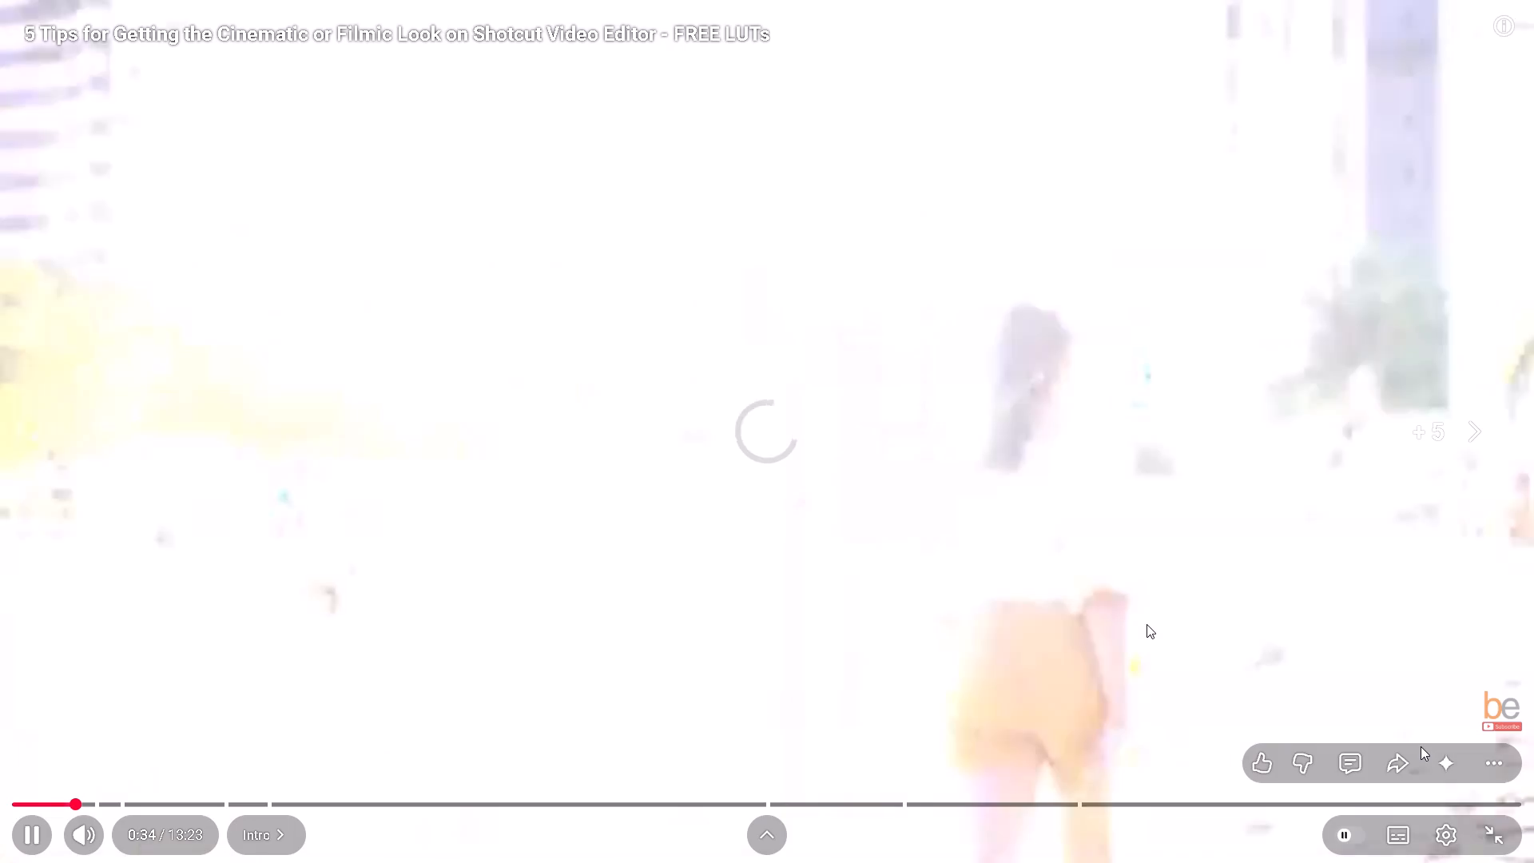
{"action": "key", "text": "Right"}
{"action": "key", "text": "Right"}
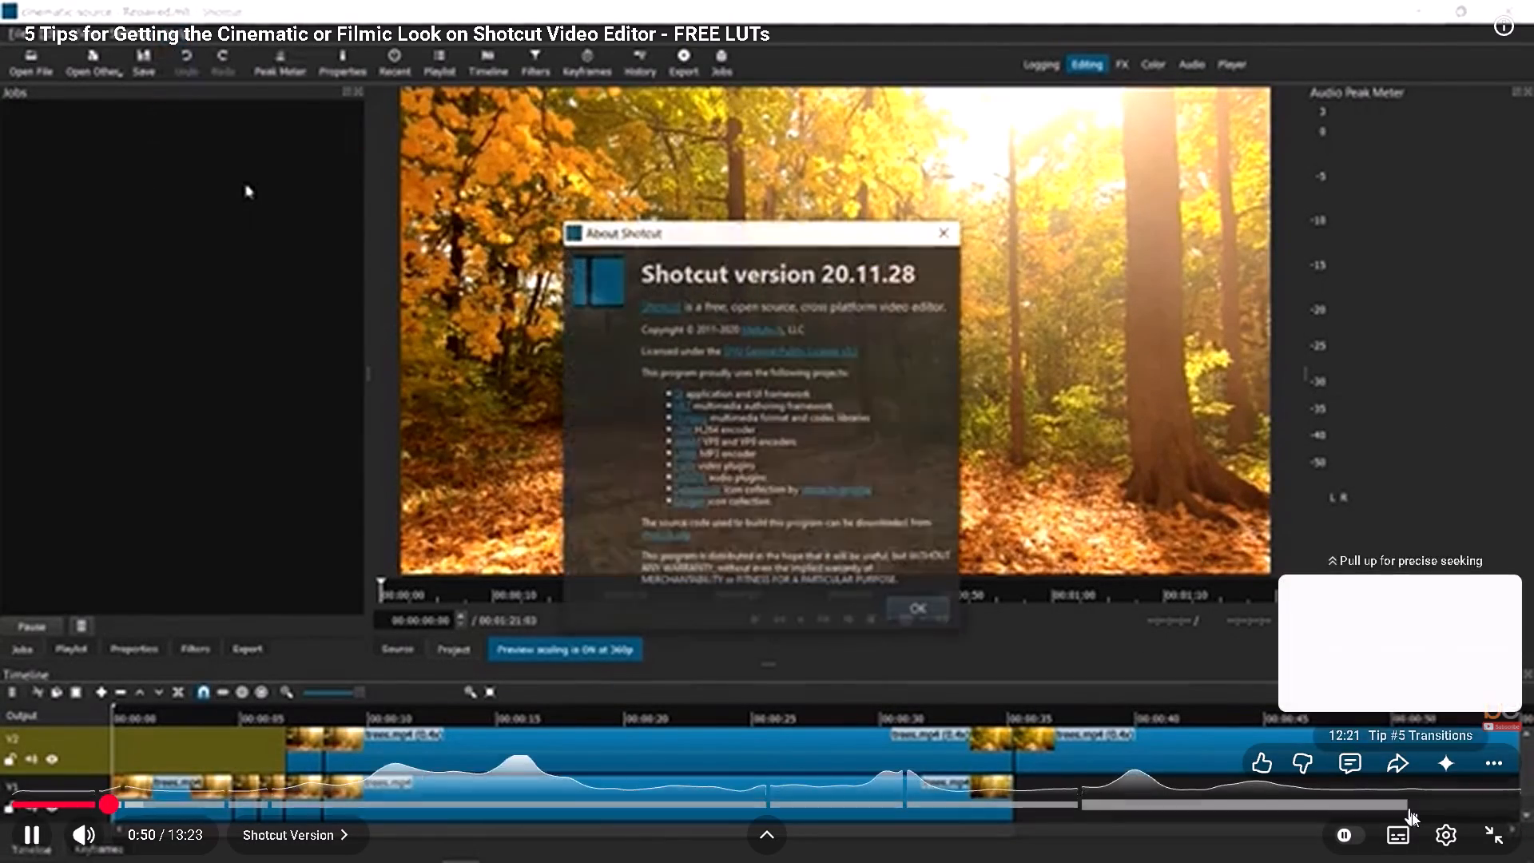
Set the video's playback quality to 720p.
{"action": "left_click", "coordinate": [1438, 844]}
{"action": "left_click", "coordinate": [1444, 780]}
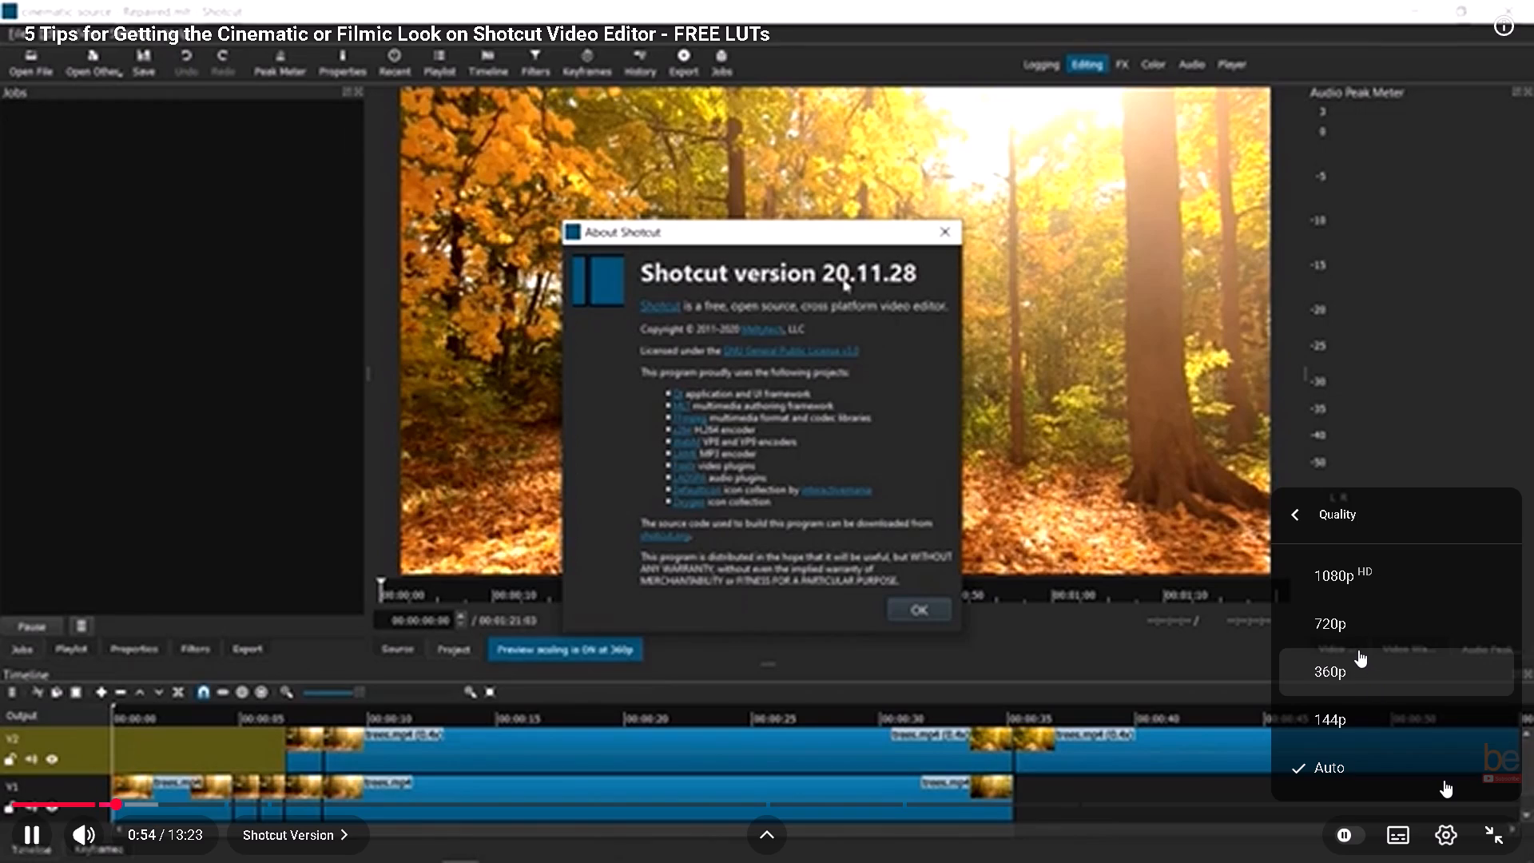
{"action": "left_click", "coordinate": [1355, 639]}
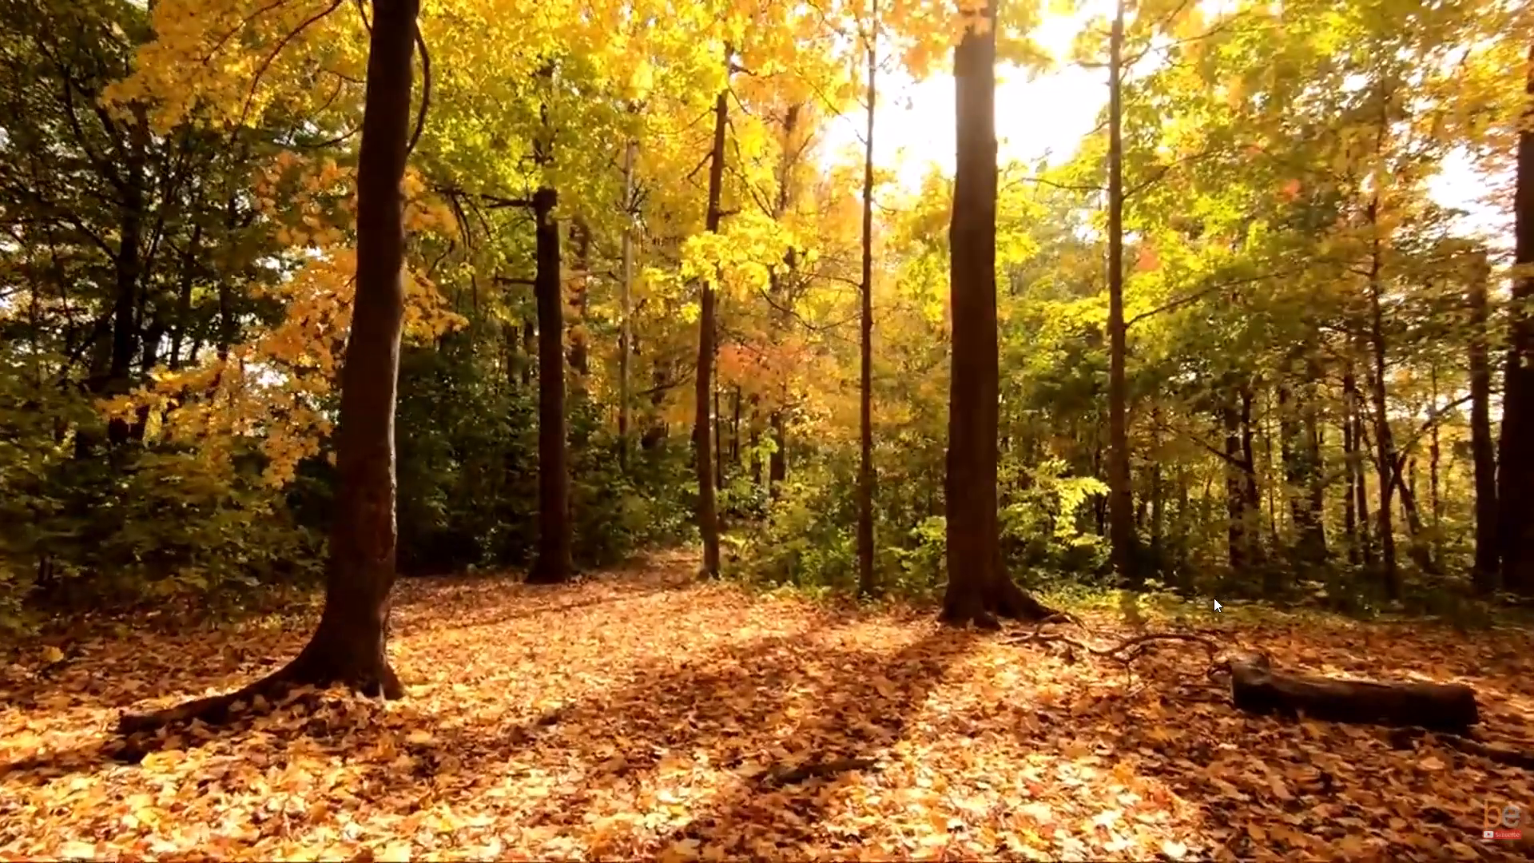
Pause the tutorial and change its audio track to the auto-dubbed Hindi version.
{"action": "key", "text": "space"}
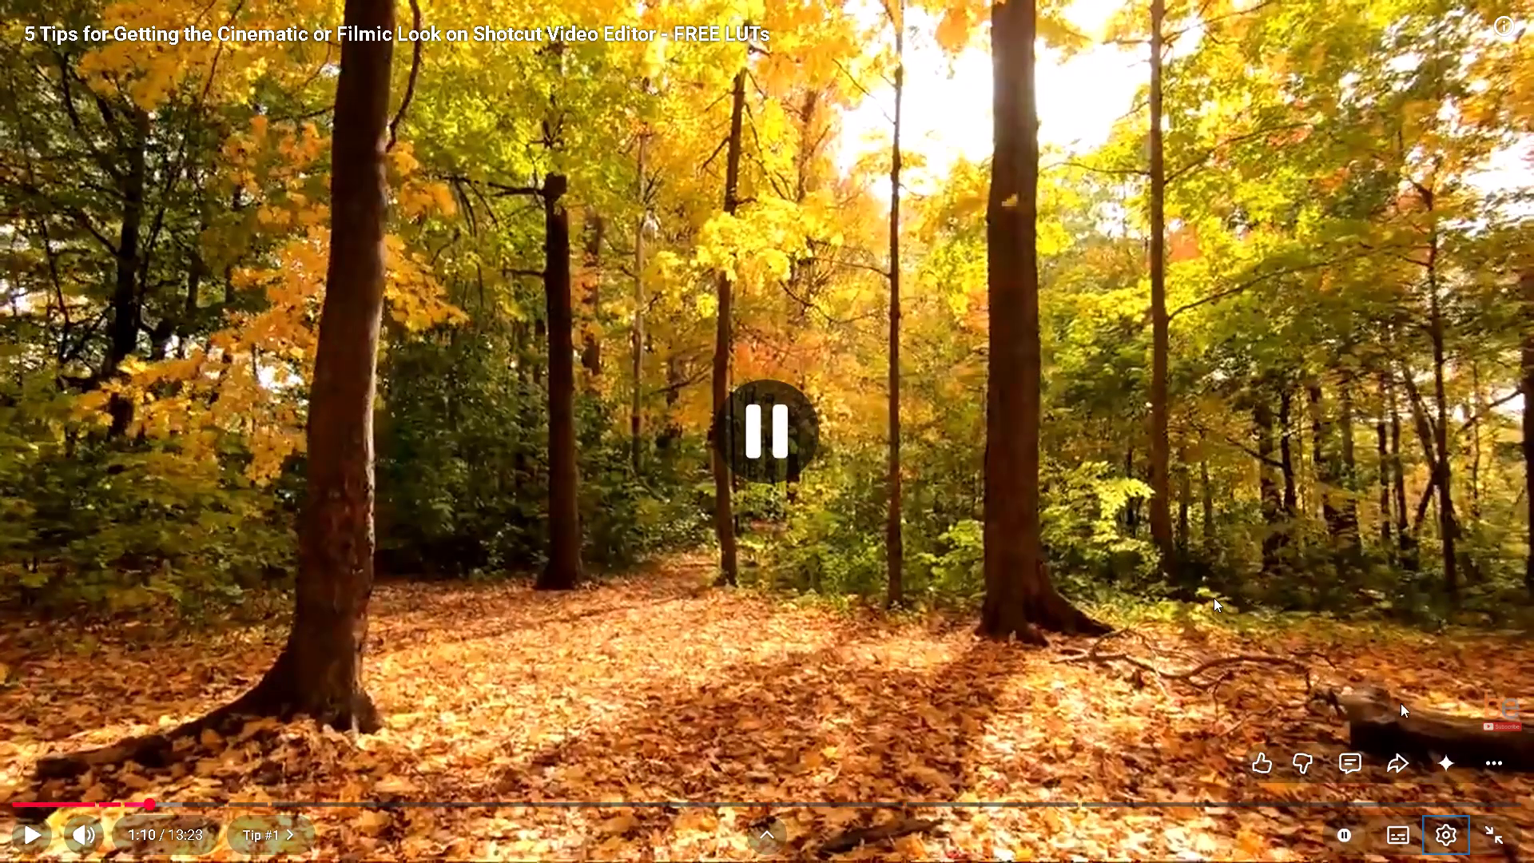
{"action": "left_click", "coordinate": [1445, 841]}
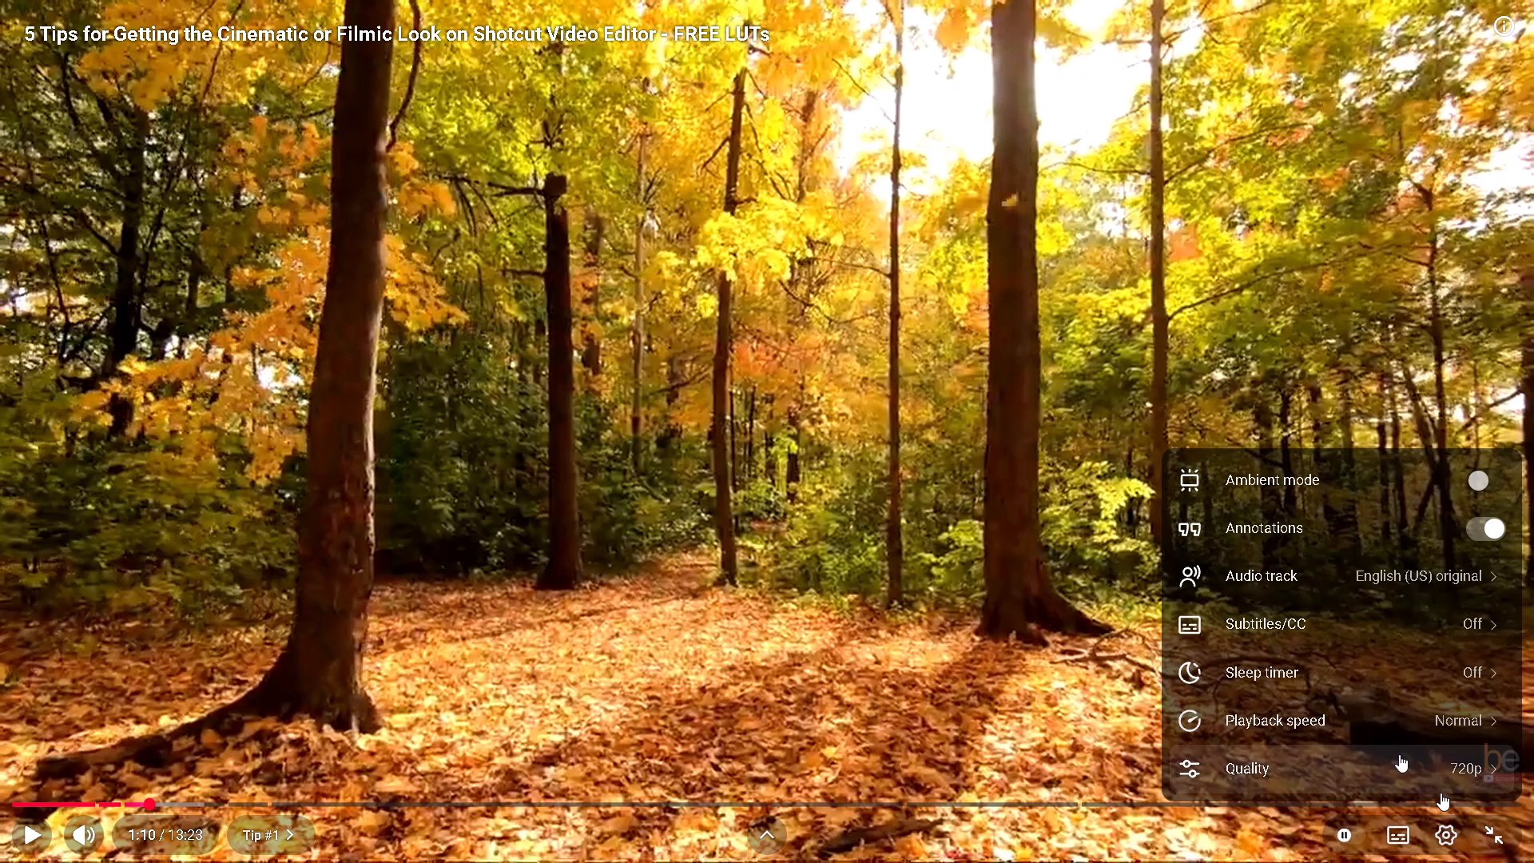
{"action": "left_click", "coordinate": [1453, 575]}
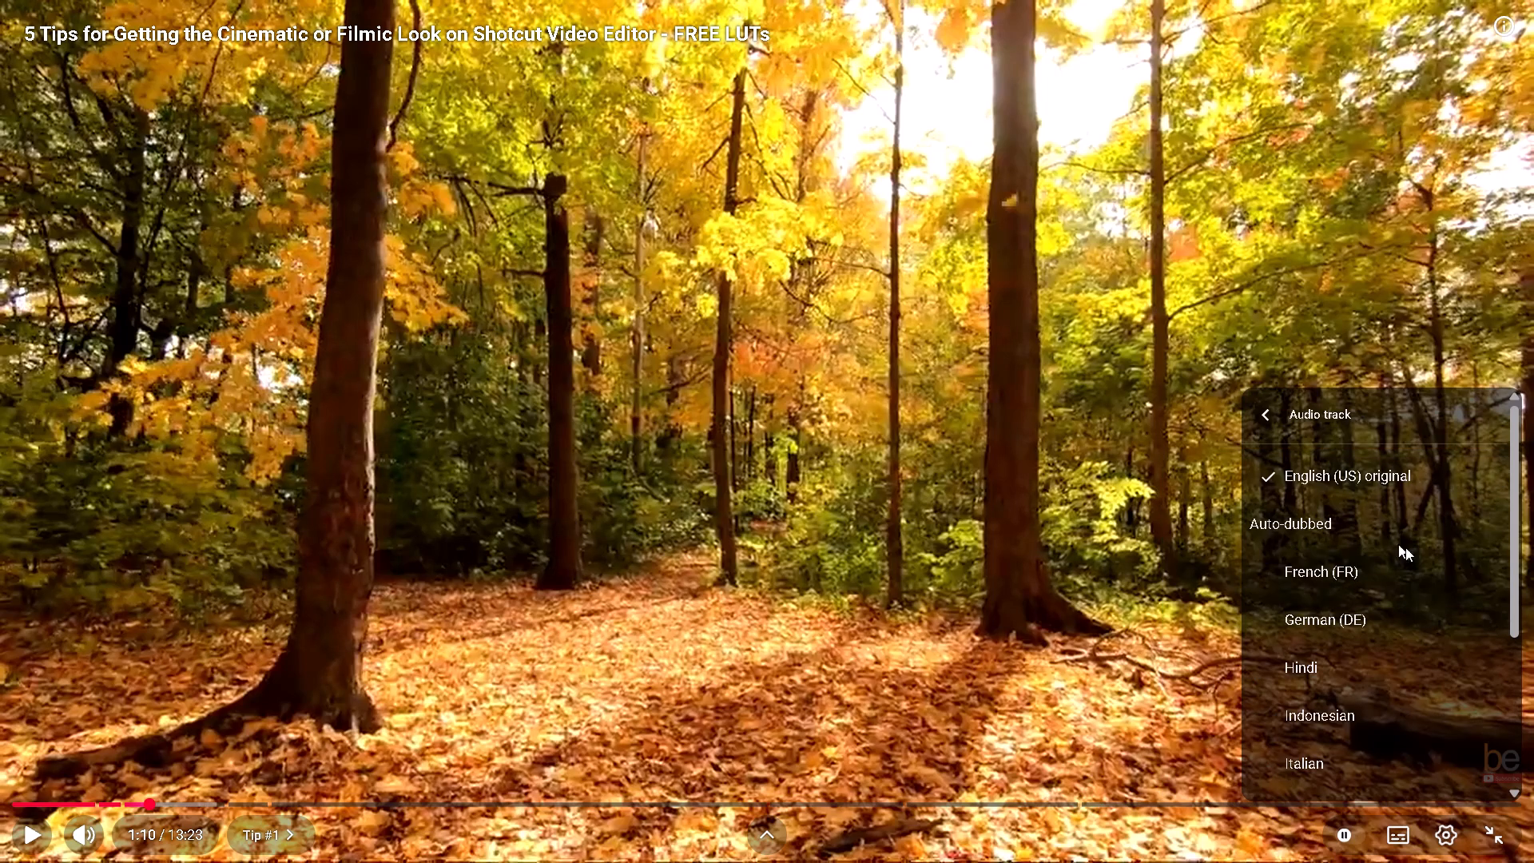
{"action": "left_click", "coordinate": [1326, 667]}
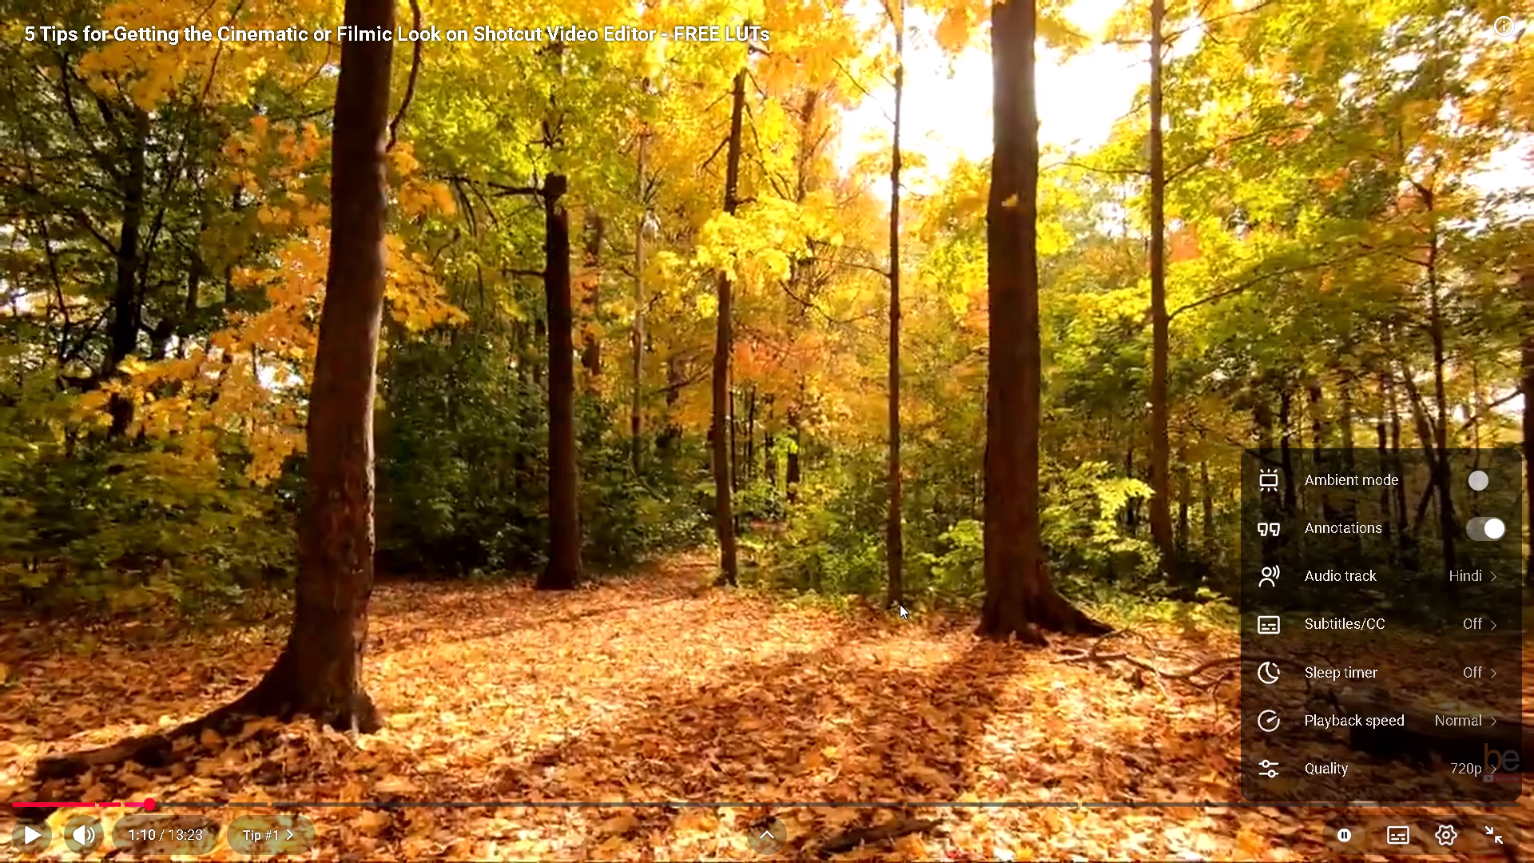
Close the playback settings, rewind the tutorial from 1:10 to the Shotcut Version chapter and watch it with Hindi audio.
{"action": "key", "text": "Left"}
{"action": "key", "text": "Left"}
{"action": "key", "text": "Left"}
{"action": "key", "text": "Left"}
{"action": "key", "text": "space"}
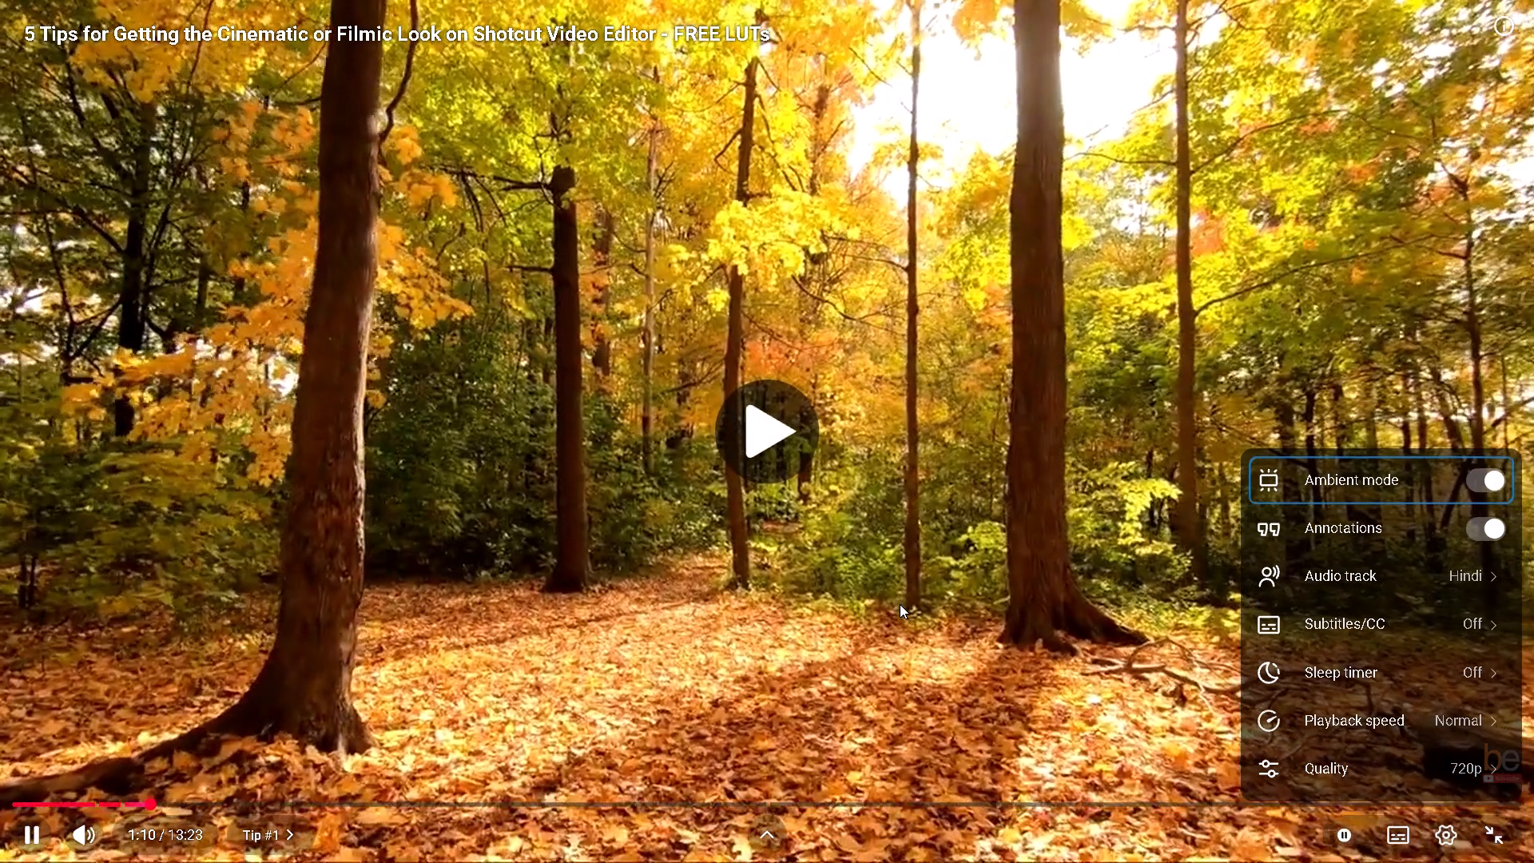
{"action": "key", "text": "Left"}
{"action": "key", "text": "Left"}
{"action": "key", "text": "Left"}
{"action": "left_click", "coordinate": [900, 604]}
{"action": "key", "text": "Left"}
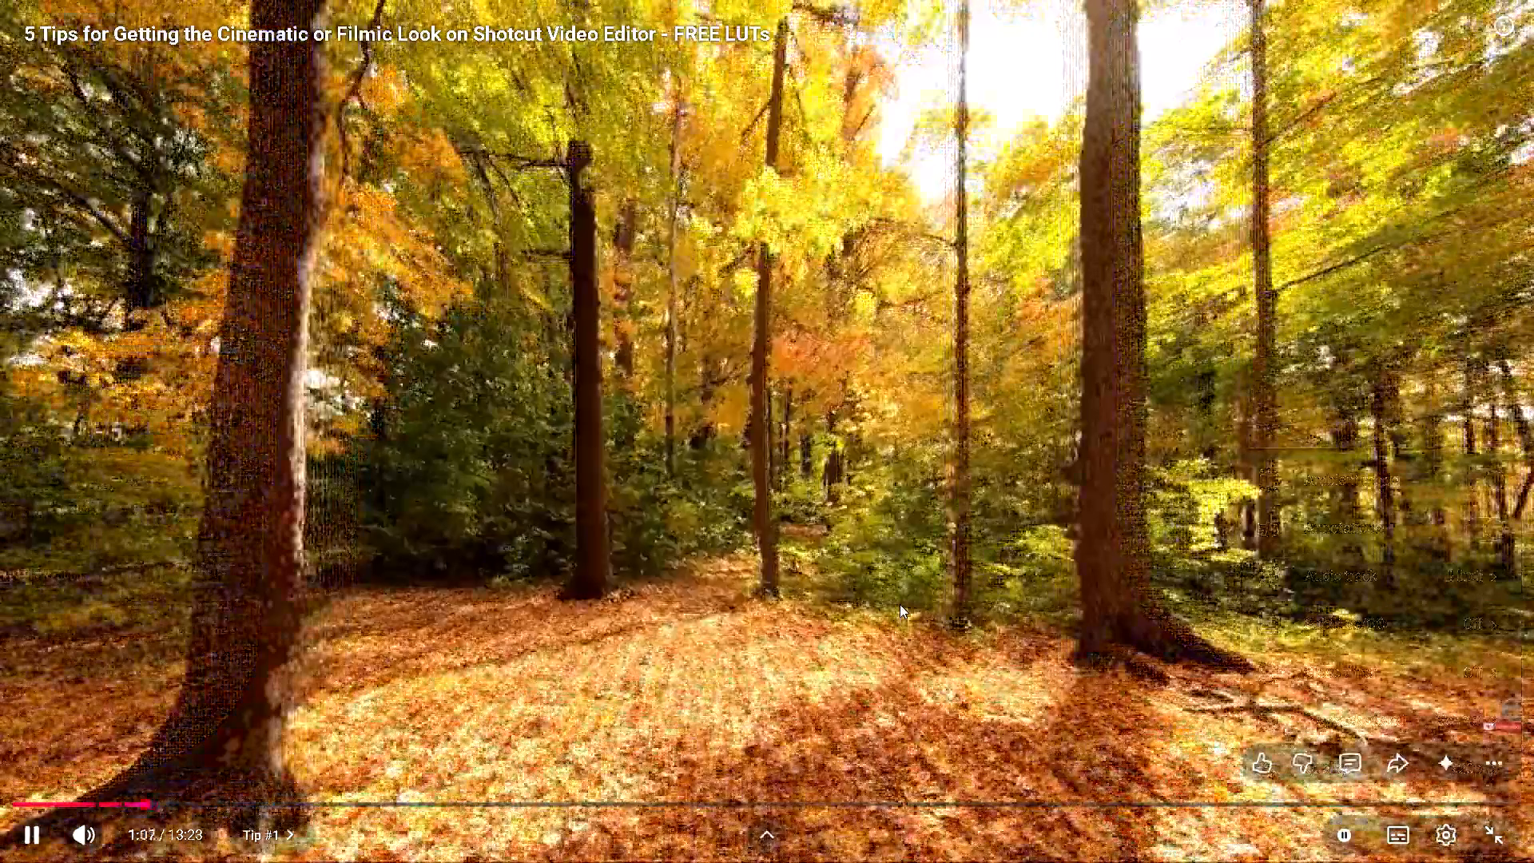
{"action": "key", "text": "Left"}
{"action": "key", "text": "Left"}
{"action": "key", "text": "Left"}
{"action": "key", "text": "Left"}
{"action": "key", "text": "Left"}
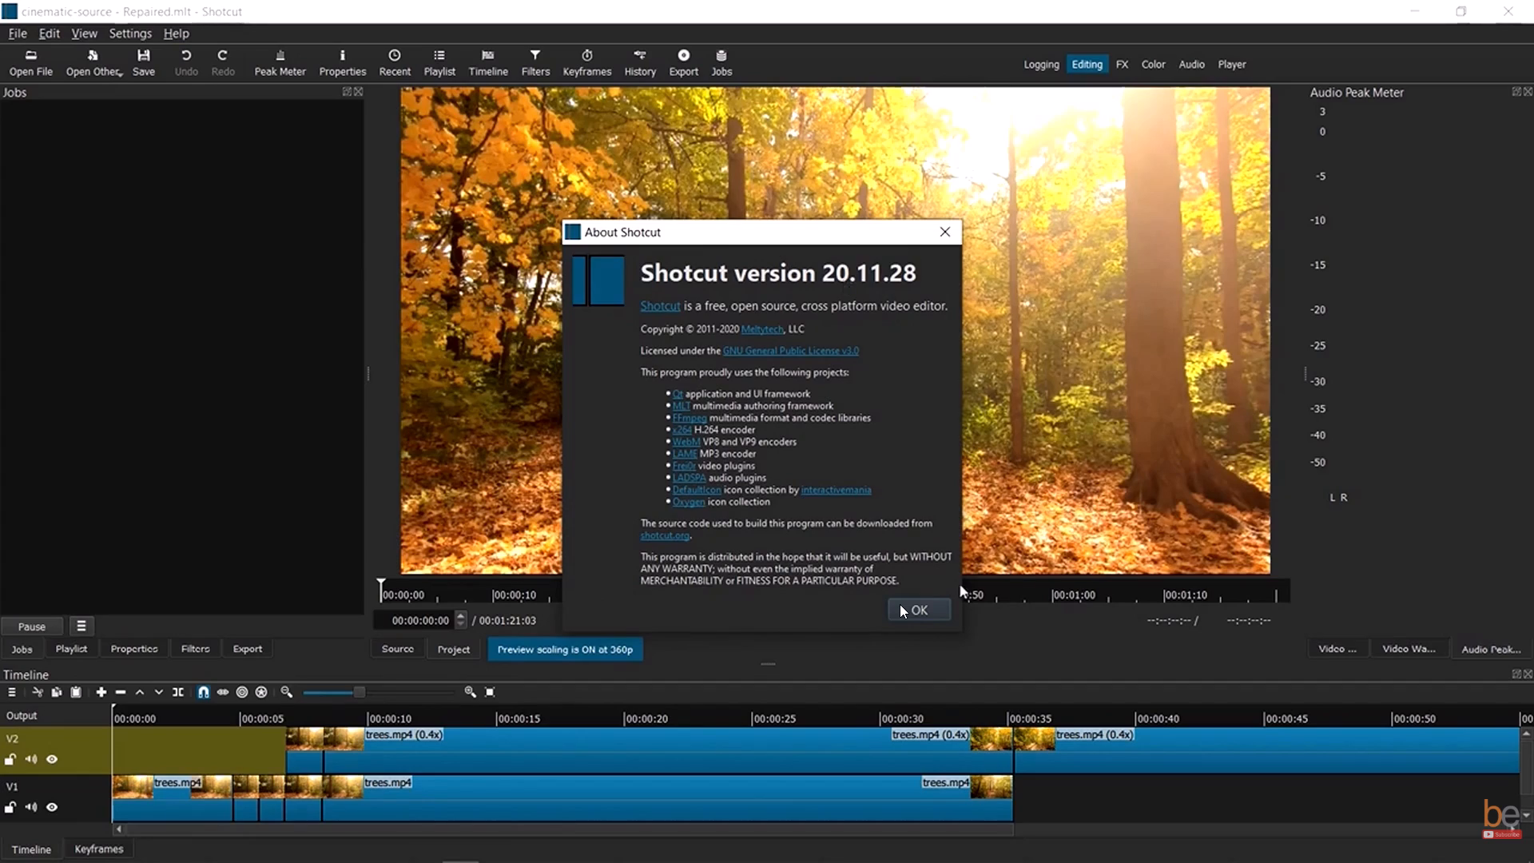
Pause the tutorial at 0:56 and look through its available audio track languages, keeping Hindi selected.
{"action": "key", "text": "space"}
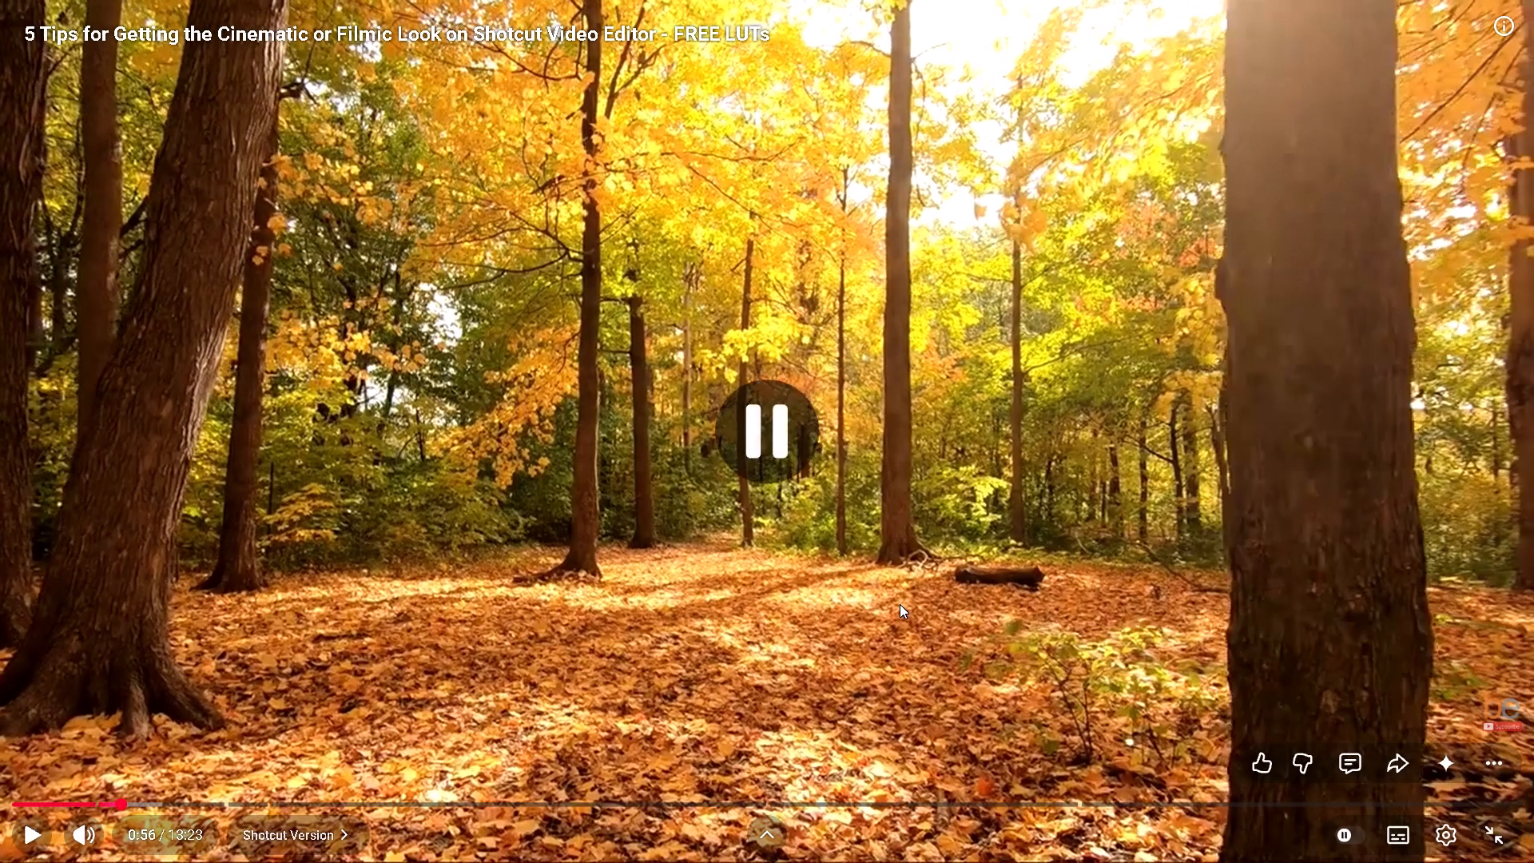
{"action": "left_click", "coordinate": [1444, 831]}
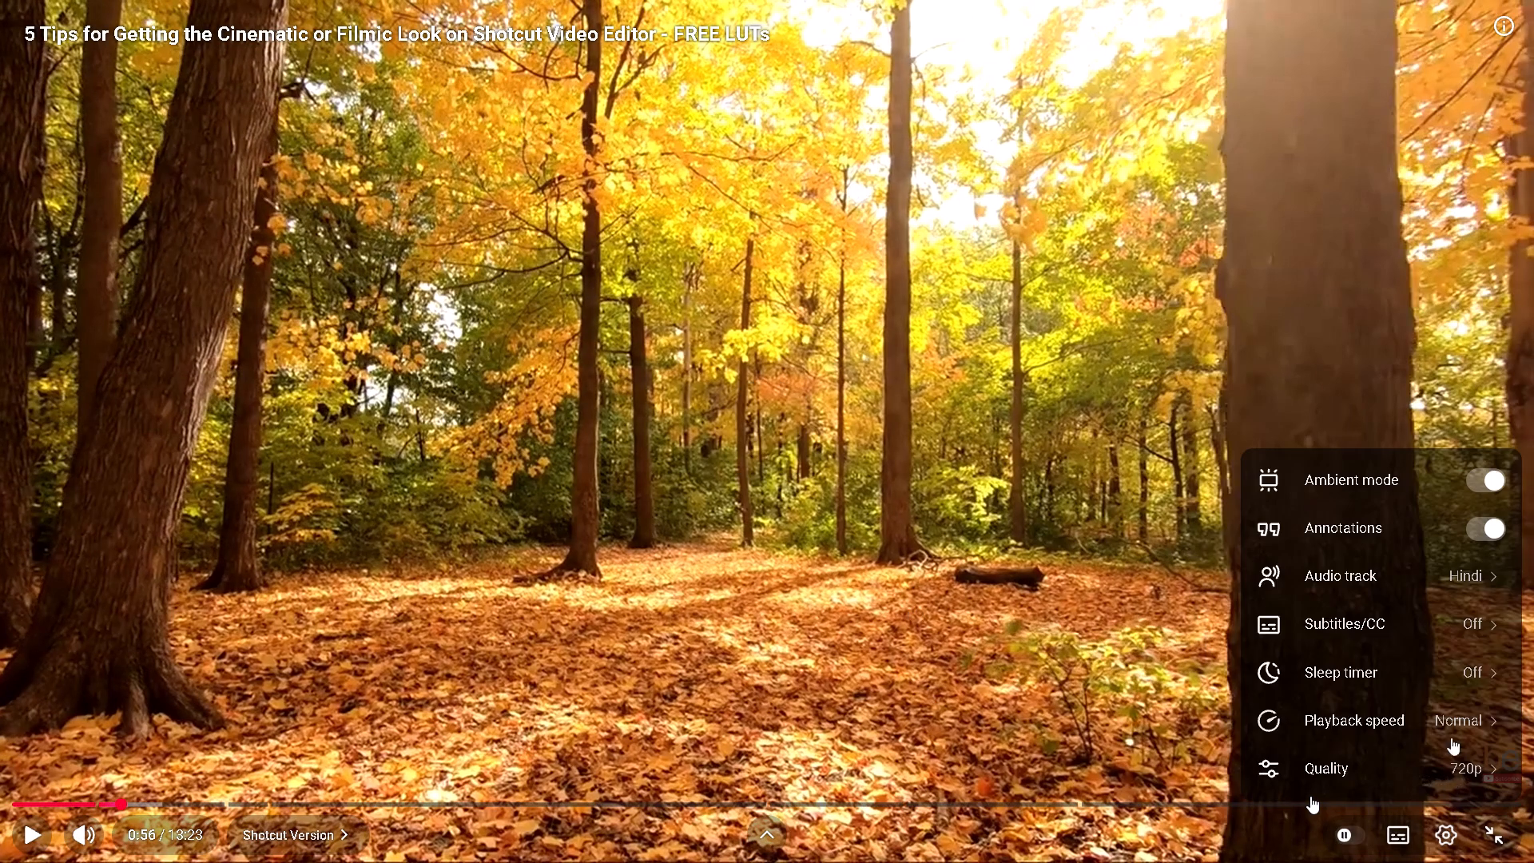
{"action": "left_click", "coordinate": [1464, 594]}
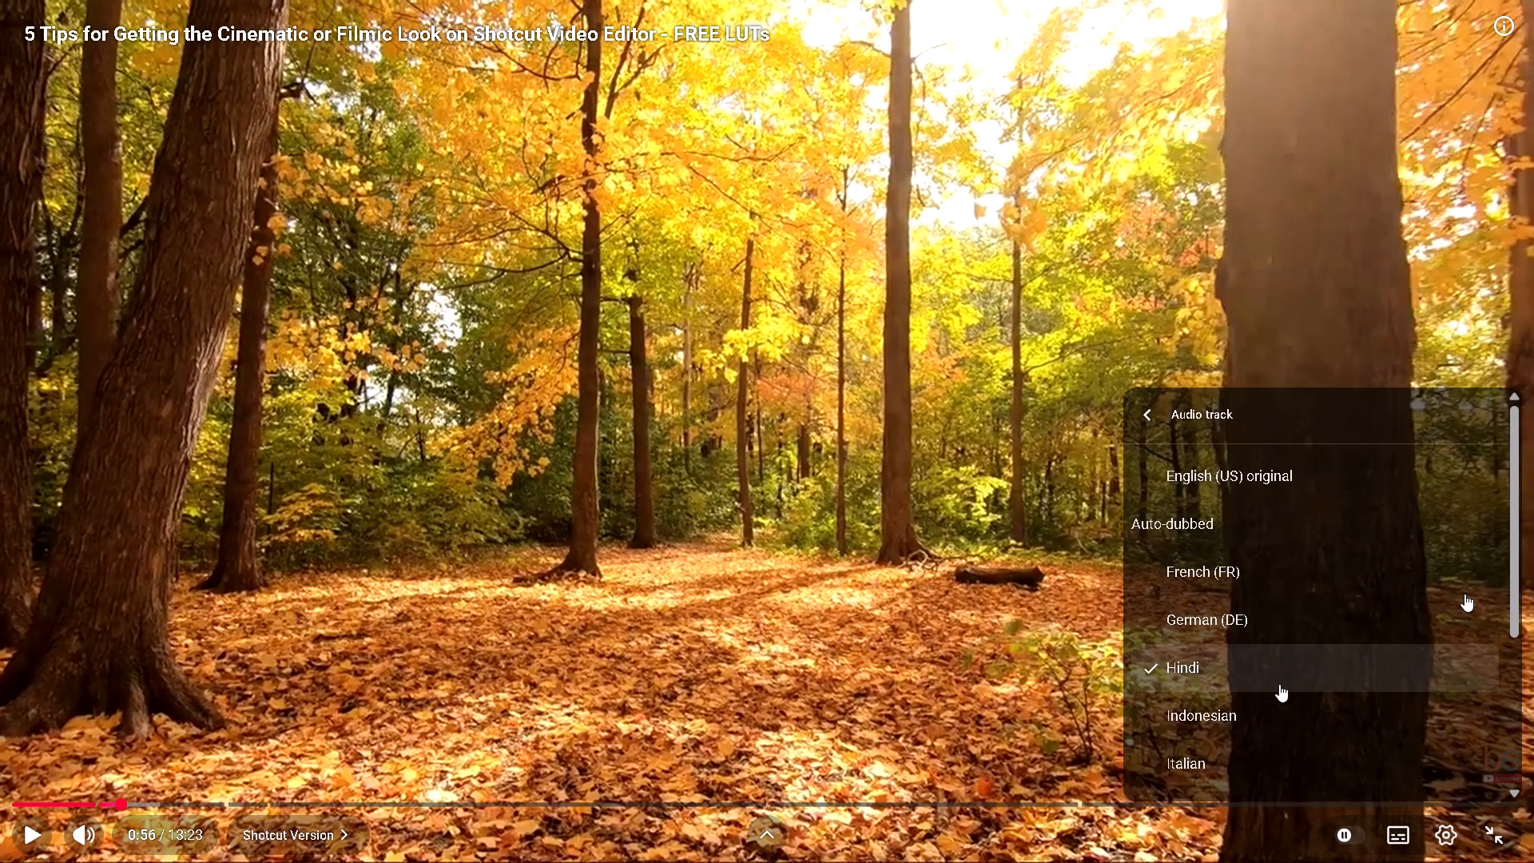
{"action": "scroll", "coordinate": [1278, 686], "scroll_direction": "down", "scroll_amount": 5}
{"action": "scroll", "coordinate": [1278, 686], "scroll_direction": "up", "scroll_amount": 4}
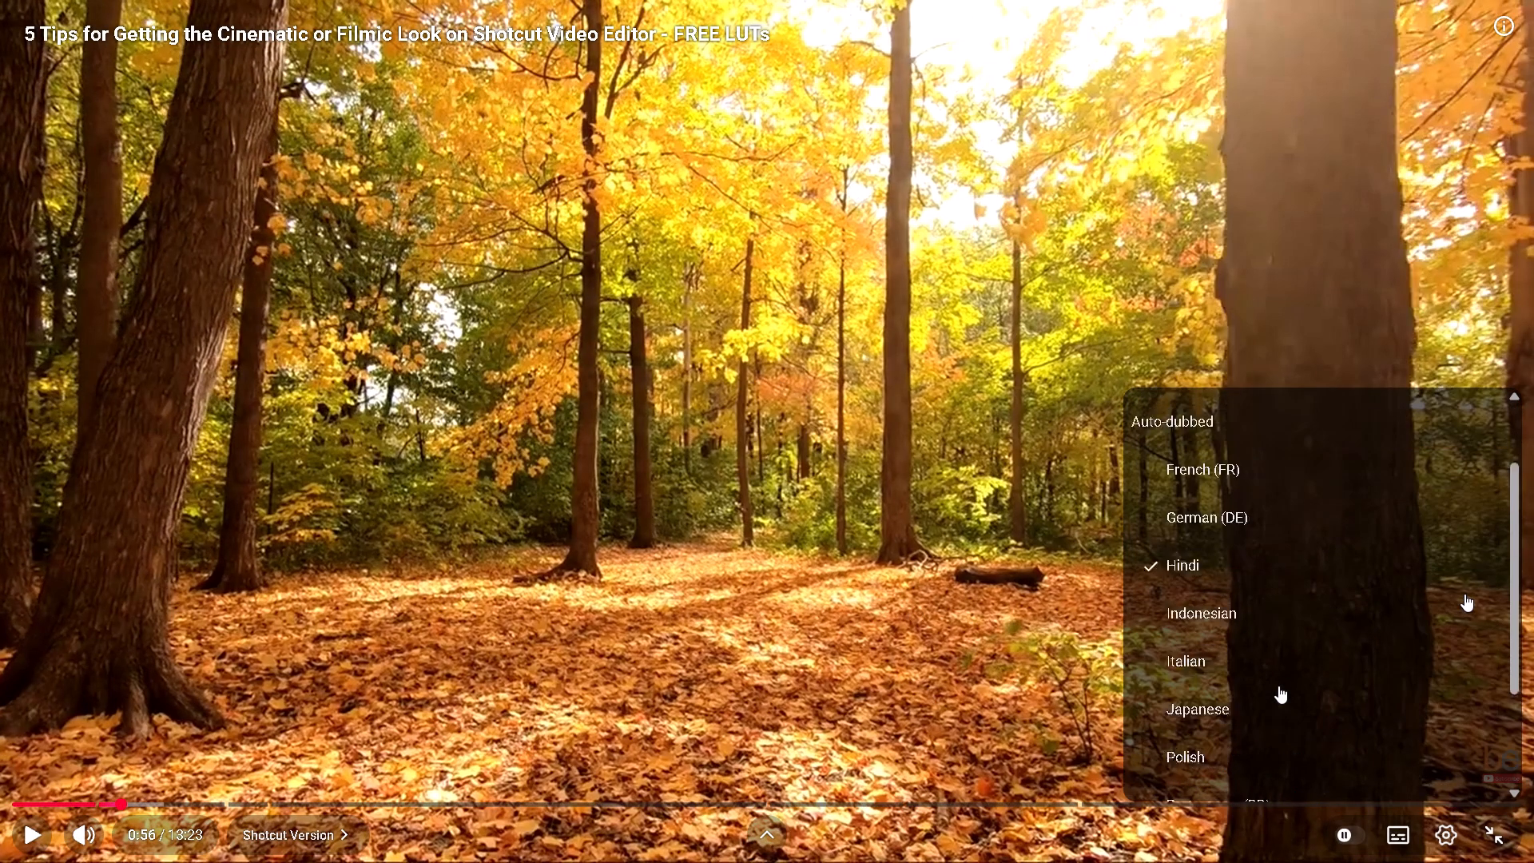
{"action": "scroll", "coordinate": [1464, 594], "scroll_direction": "up", "scroll_amount": 3}
{"action": "left_click", "coordinate": [948, 458]}
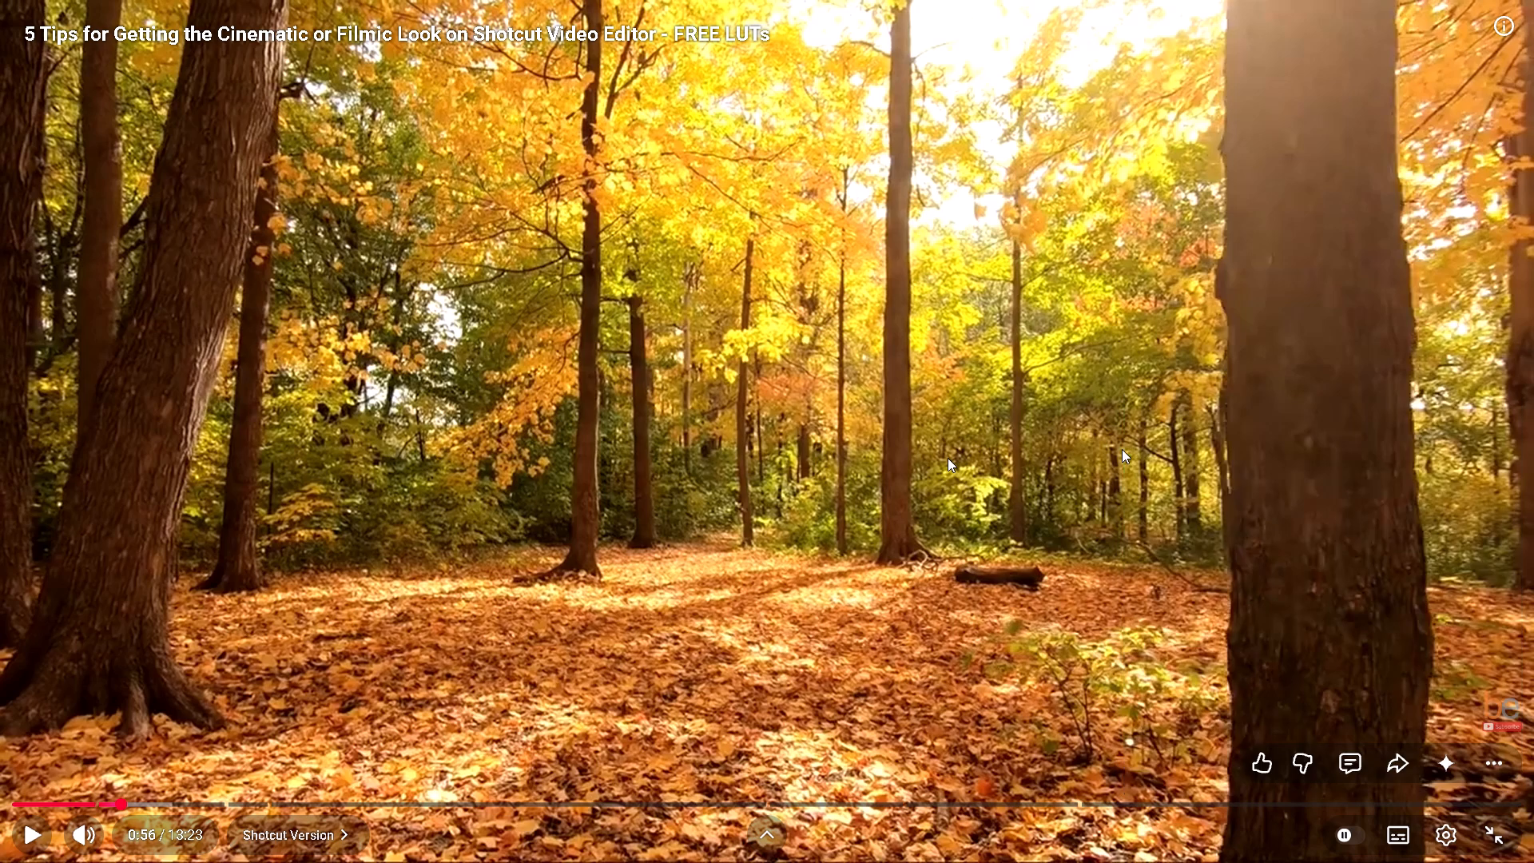
Resume the tutorial, watch up to the part about cinematic black bars, pause it and leave full screen.
{"action": "key", "text": "space"}
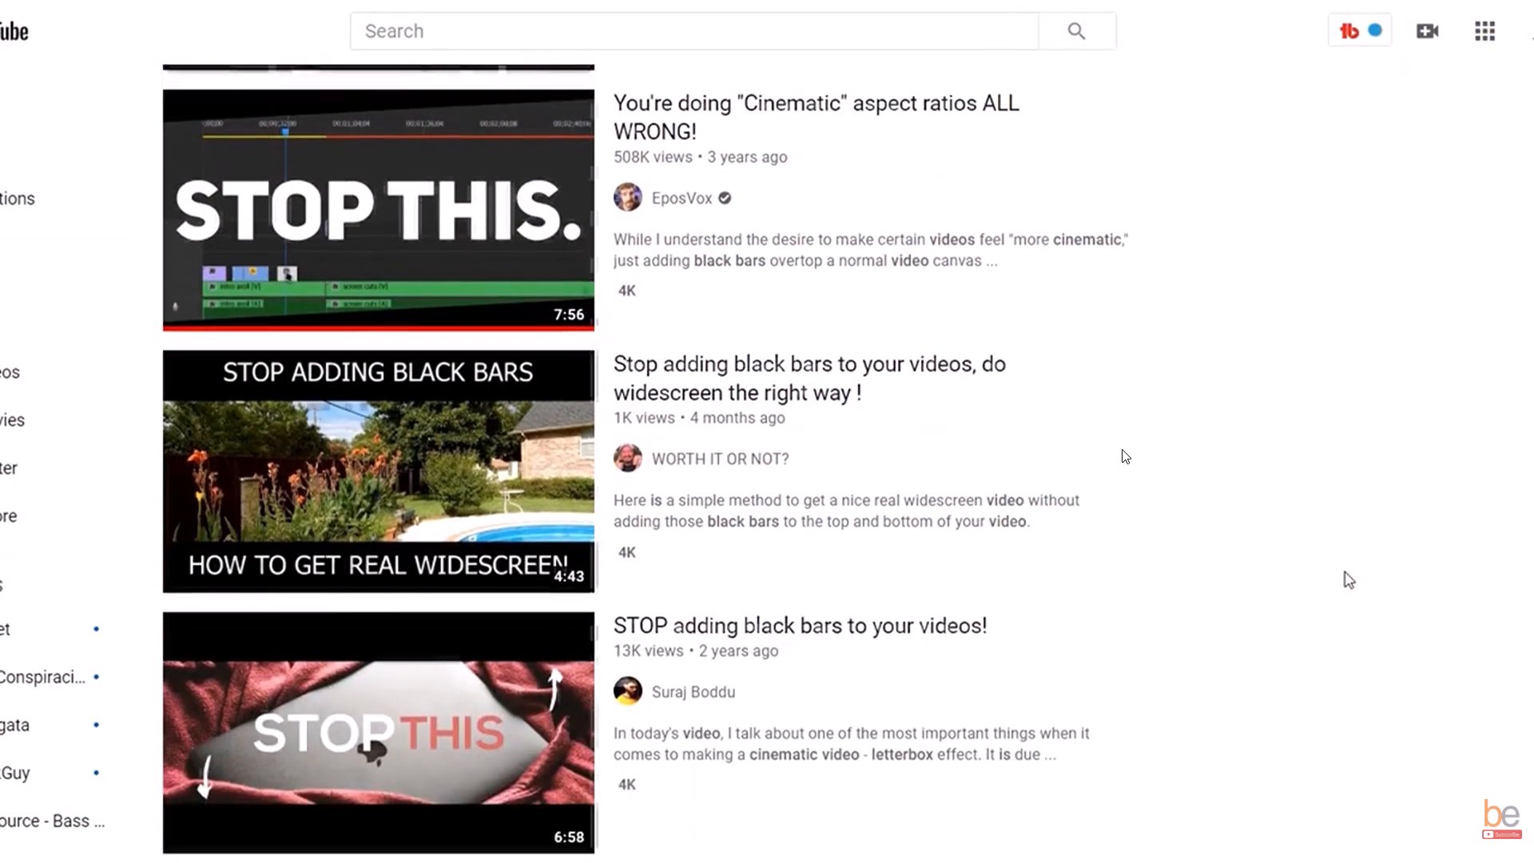
{"action": "key", "text": "space"}
{"action": "type", "text": "f"}
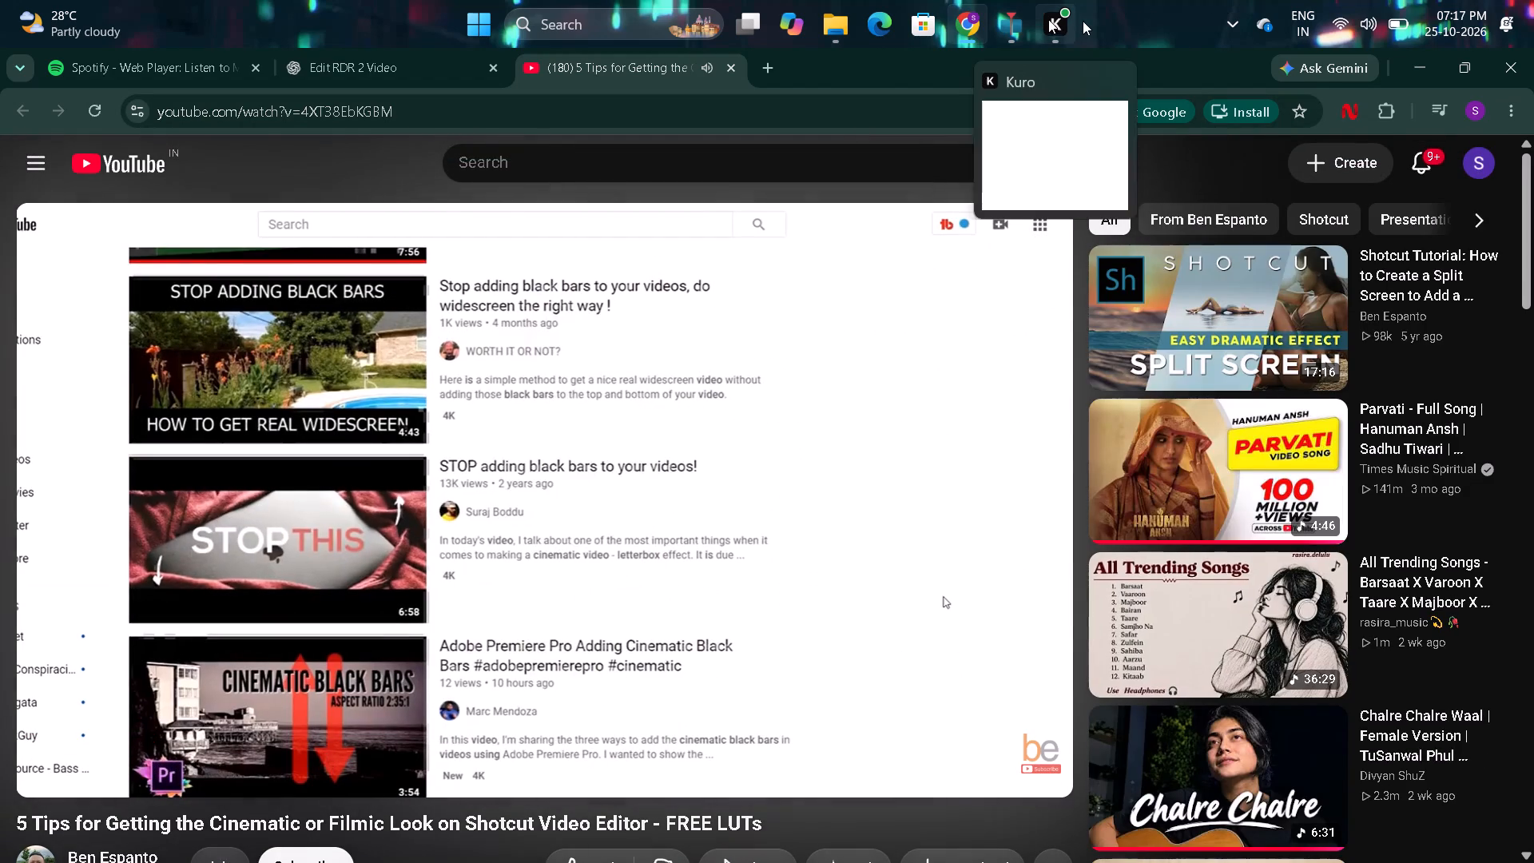
Switch to Shotcut and play the gameplay clip in the project preview from about 00:00:49.
{"action": "left_click", "coordinate": [1016, 22]}
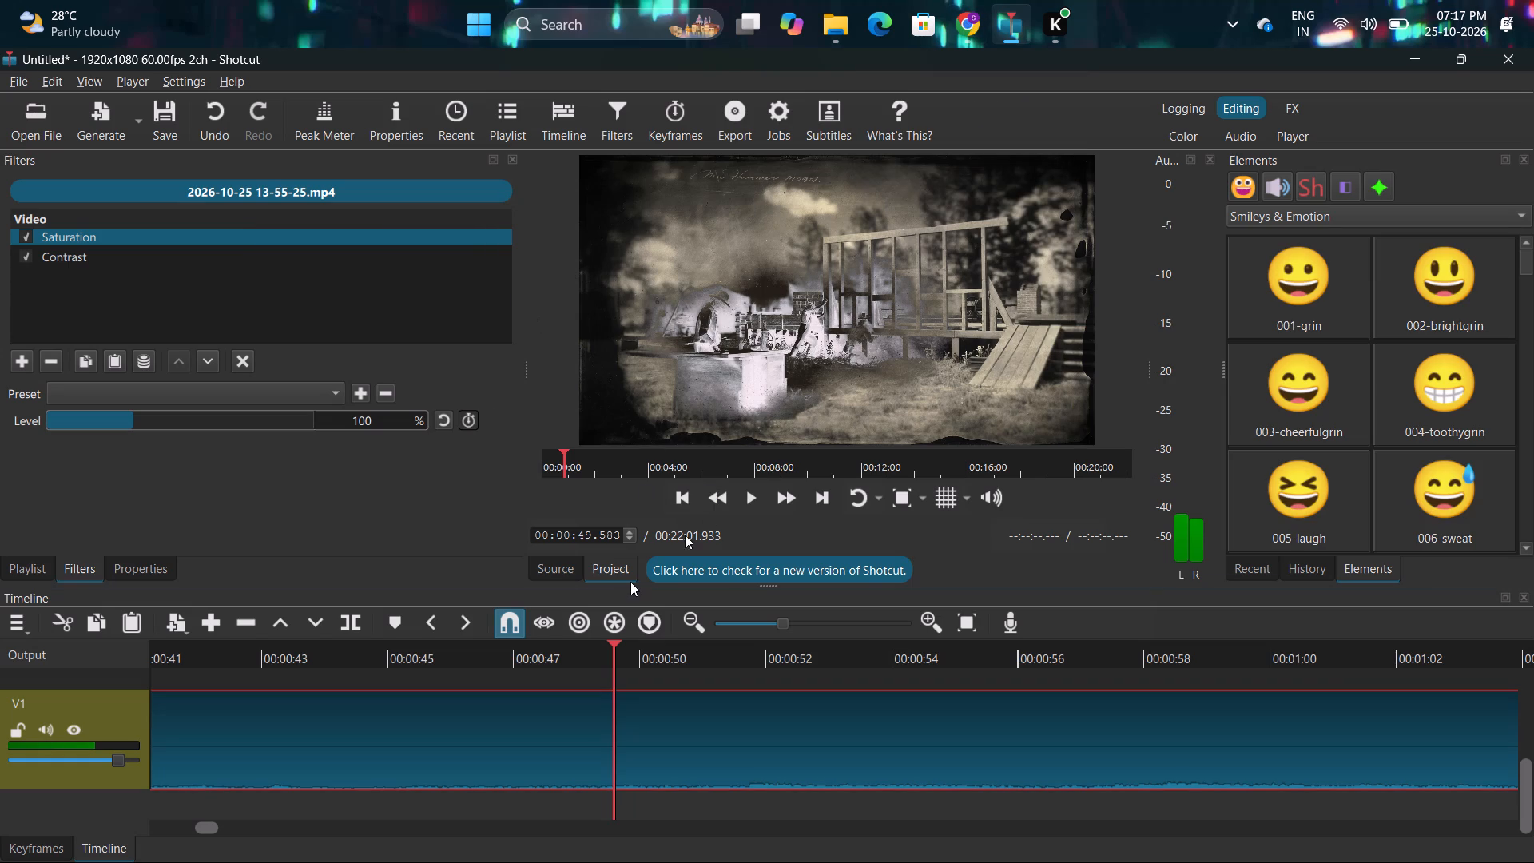
{"action": "left_click", "coordinate": [754, 503]}
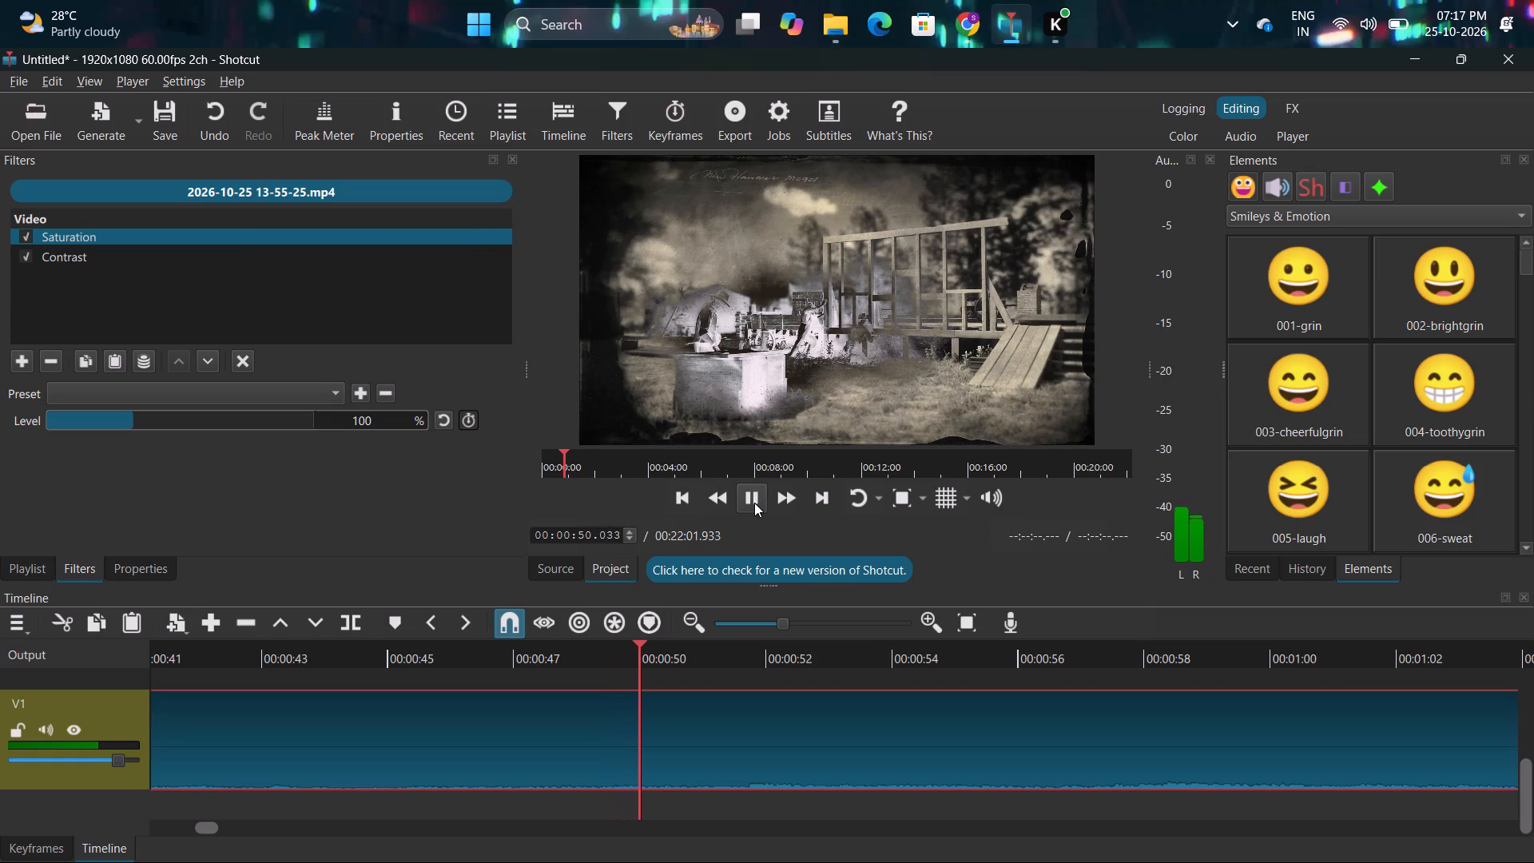
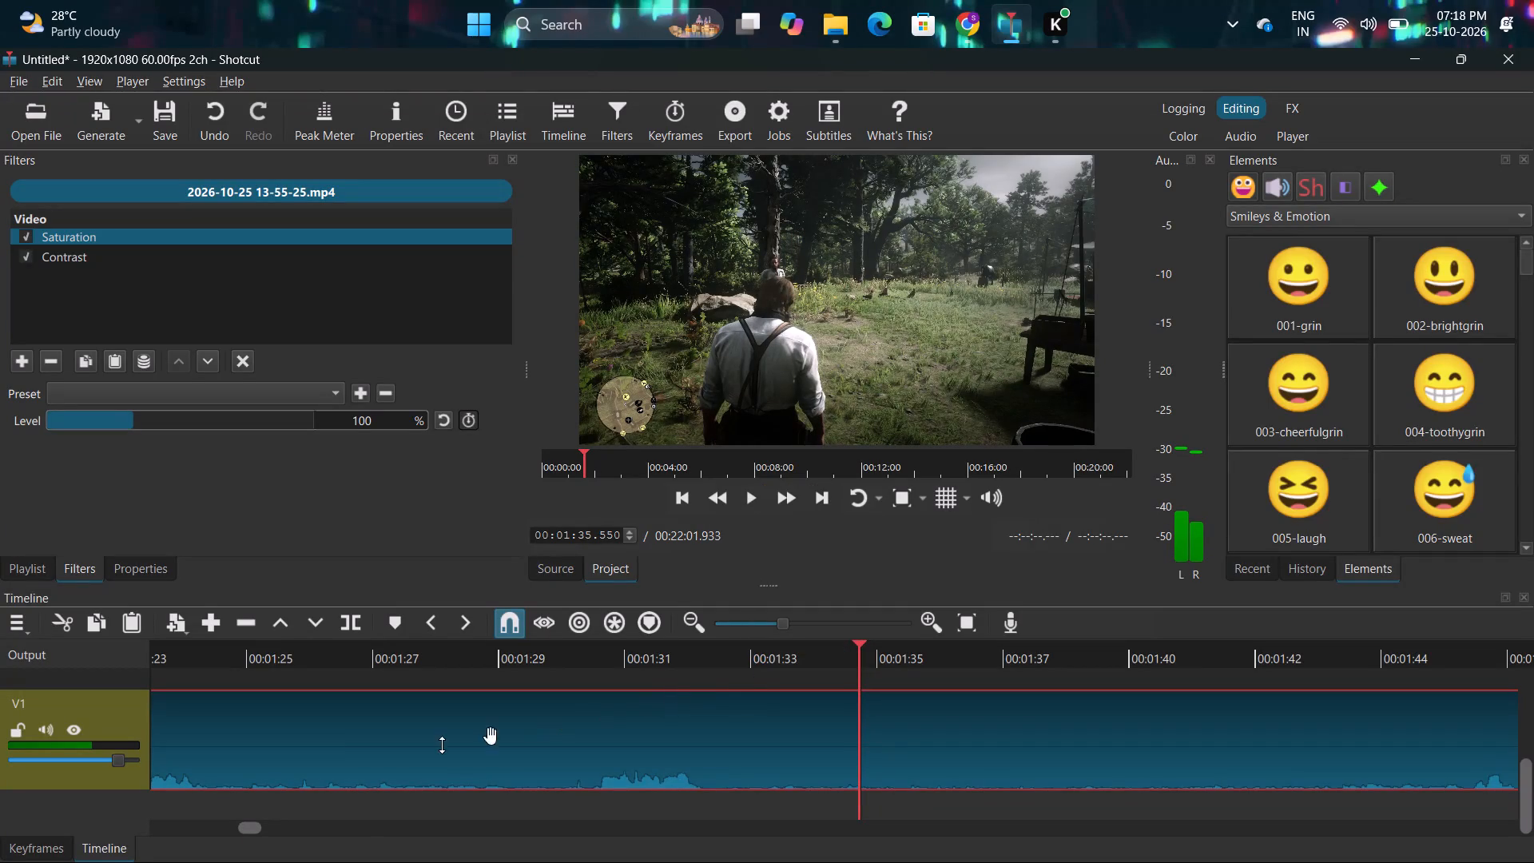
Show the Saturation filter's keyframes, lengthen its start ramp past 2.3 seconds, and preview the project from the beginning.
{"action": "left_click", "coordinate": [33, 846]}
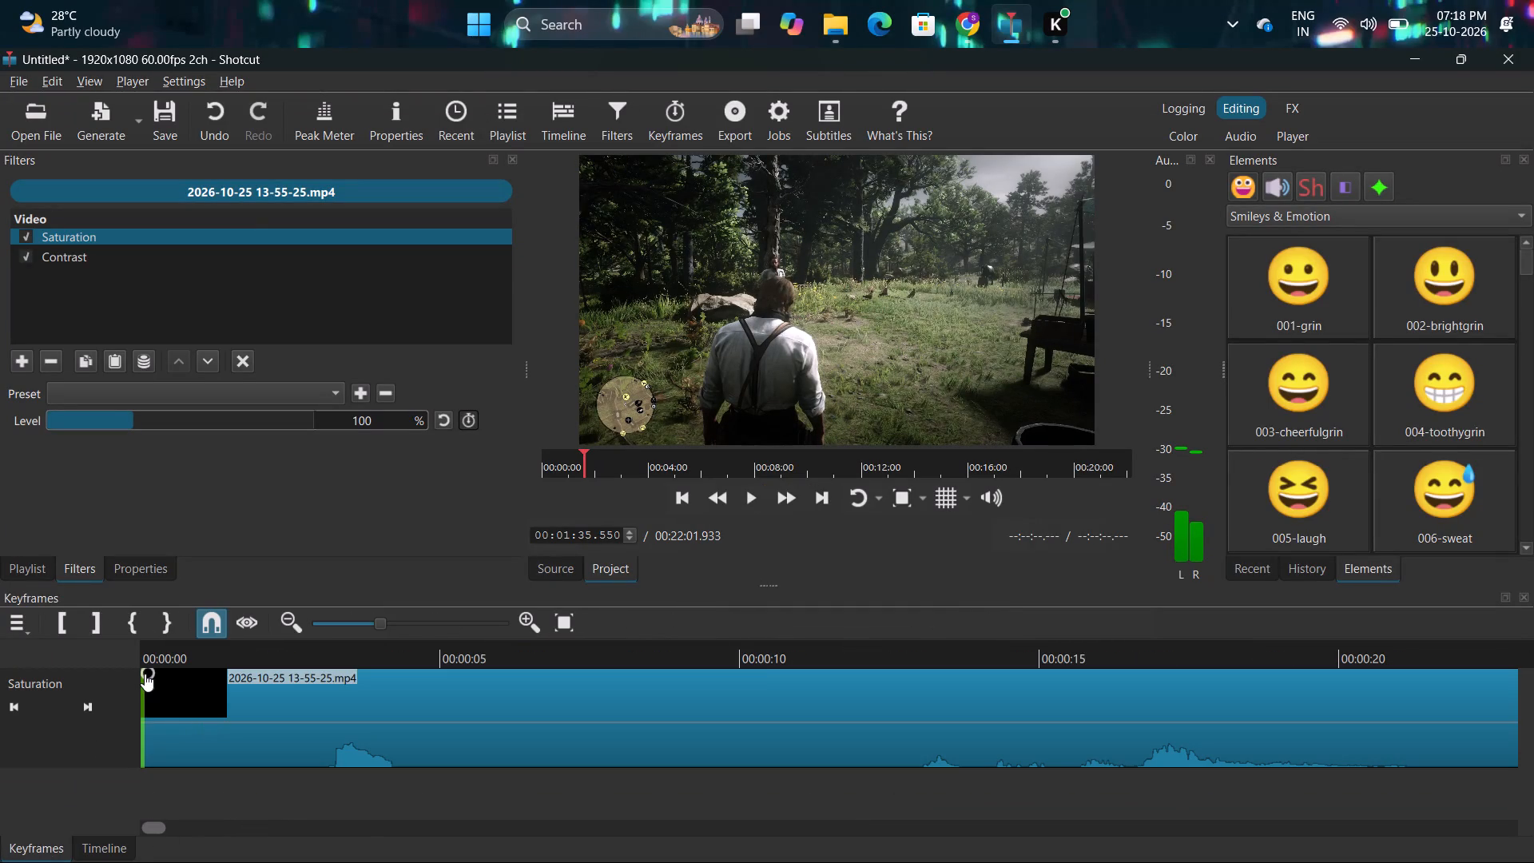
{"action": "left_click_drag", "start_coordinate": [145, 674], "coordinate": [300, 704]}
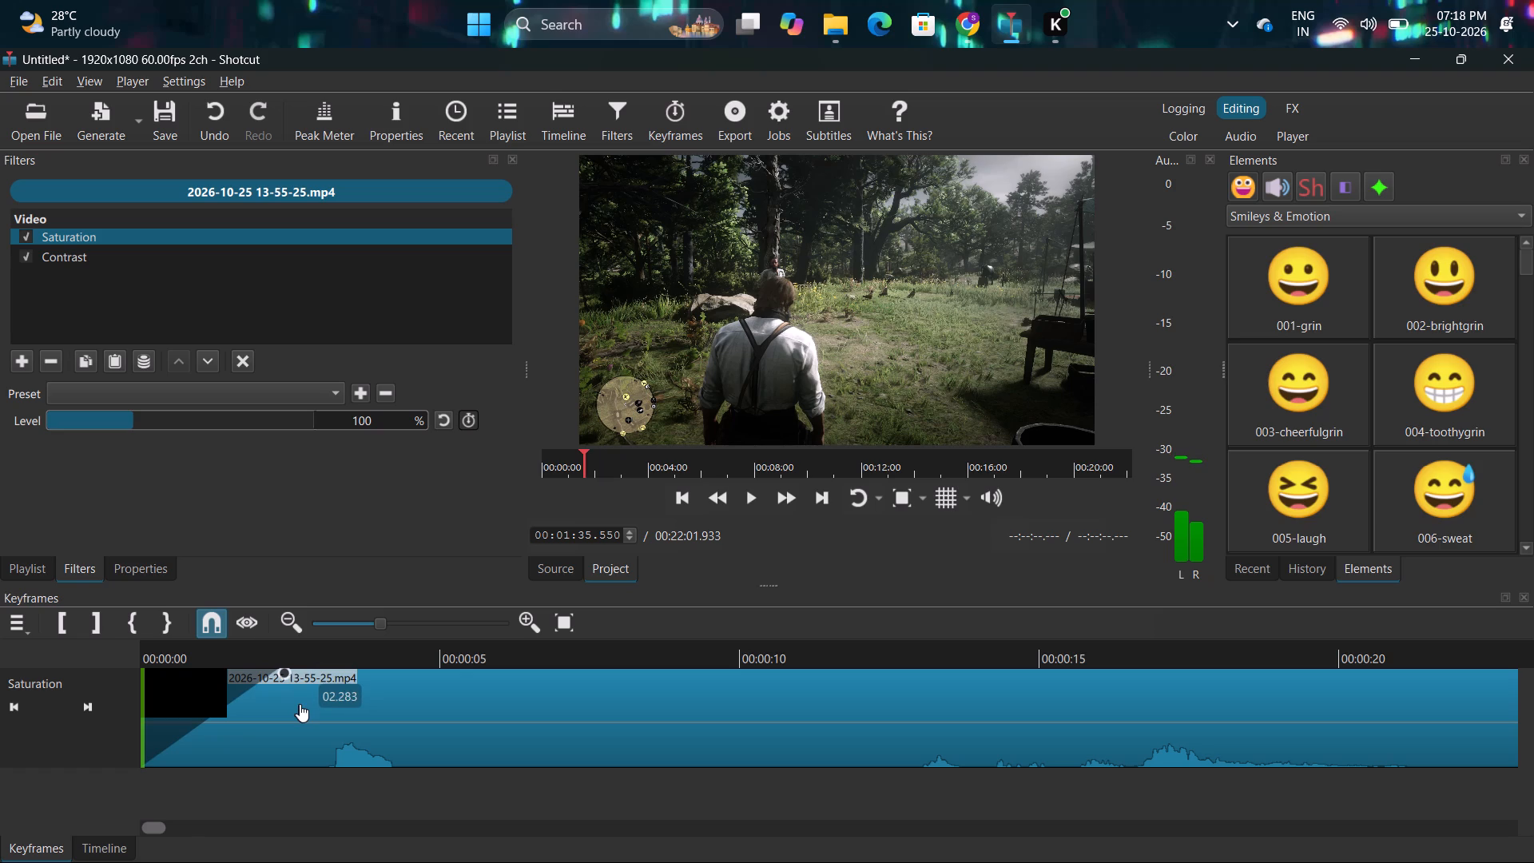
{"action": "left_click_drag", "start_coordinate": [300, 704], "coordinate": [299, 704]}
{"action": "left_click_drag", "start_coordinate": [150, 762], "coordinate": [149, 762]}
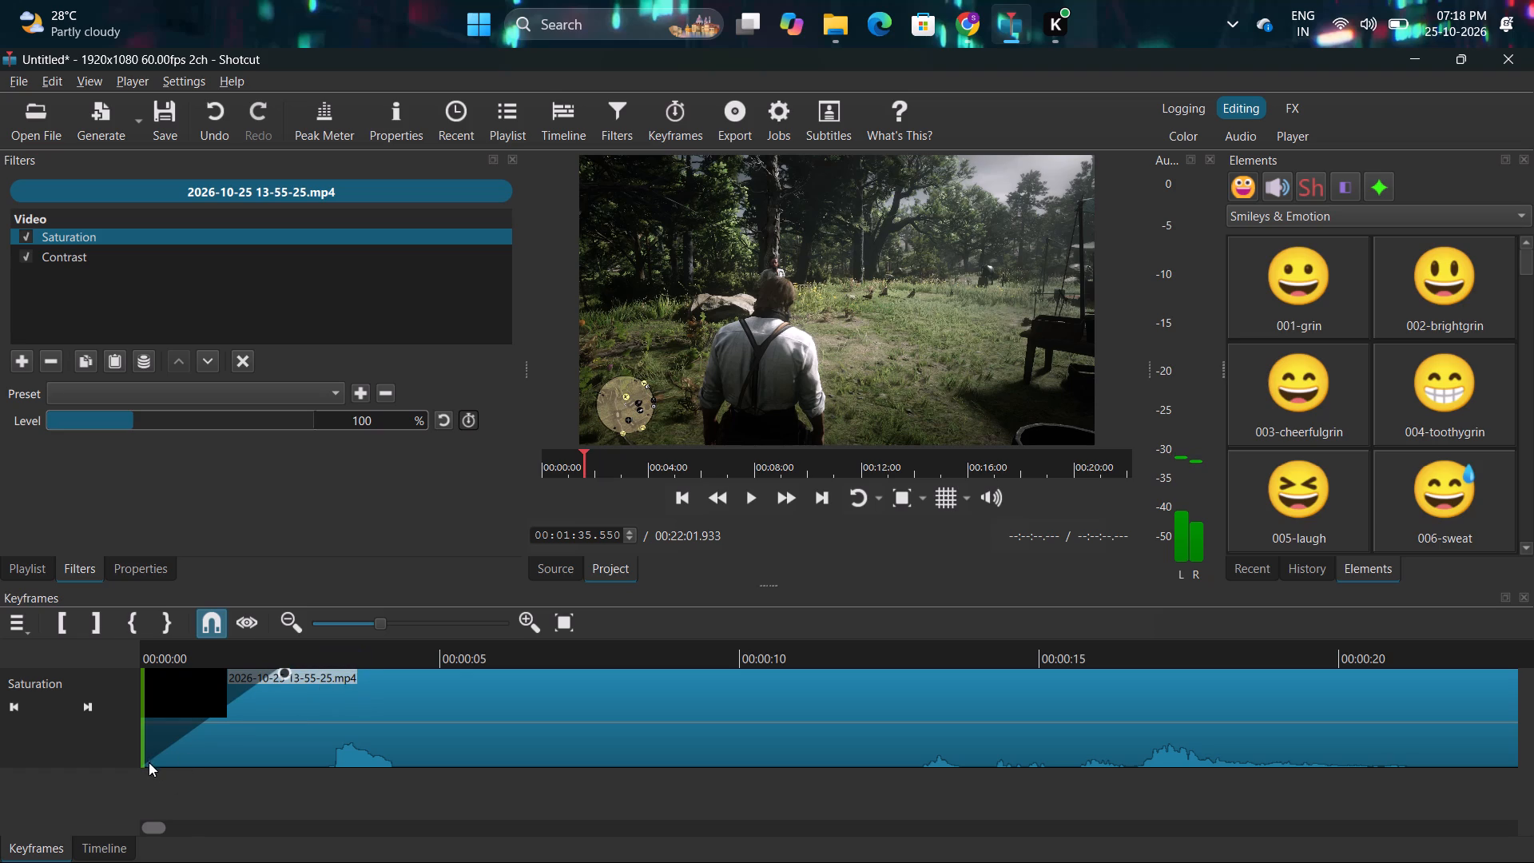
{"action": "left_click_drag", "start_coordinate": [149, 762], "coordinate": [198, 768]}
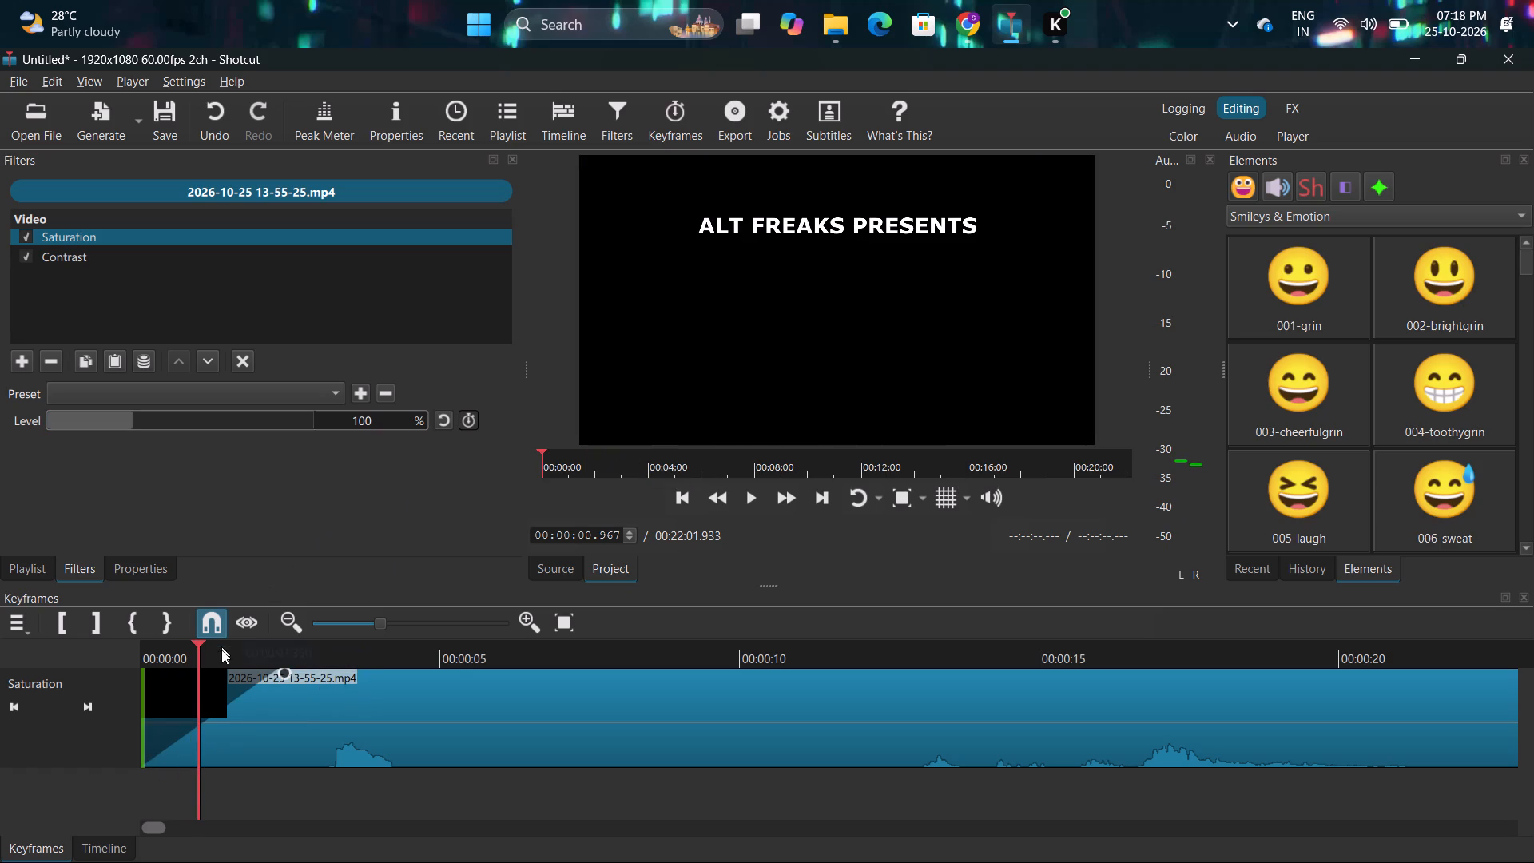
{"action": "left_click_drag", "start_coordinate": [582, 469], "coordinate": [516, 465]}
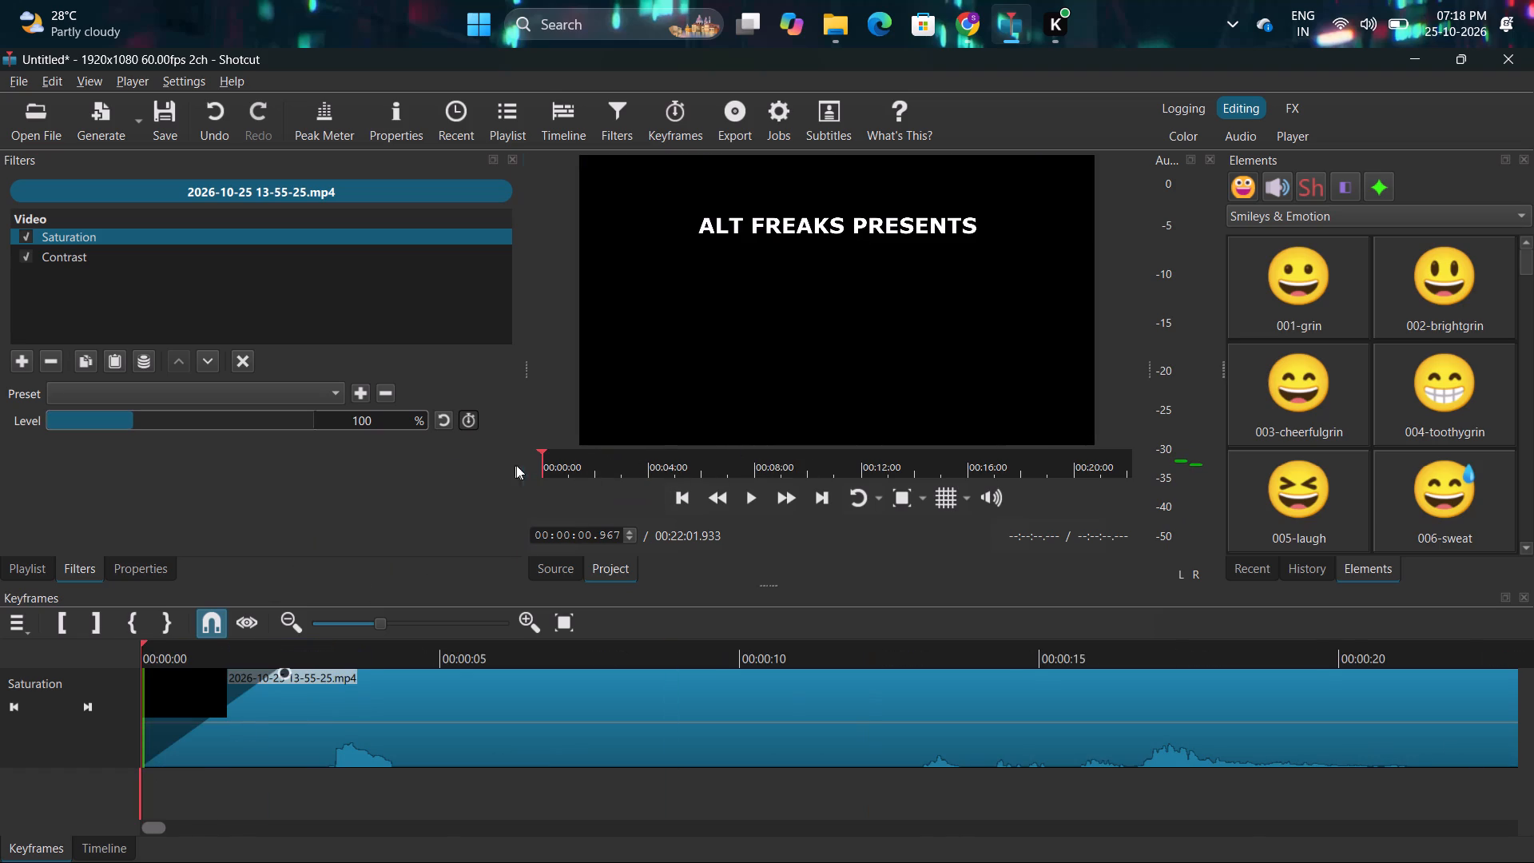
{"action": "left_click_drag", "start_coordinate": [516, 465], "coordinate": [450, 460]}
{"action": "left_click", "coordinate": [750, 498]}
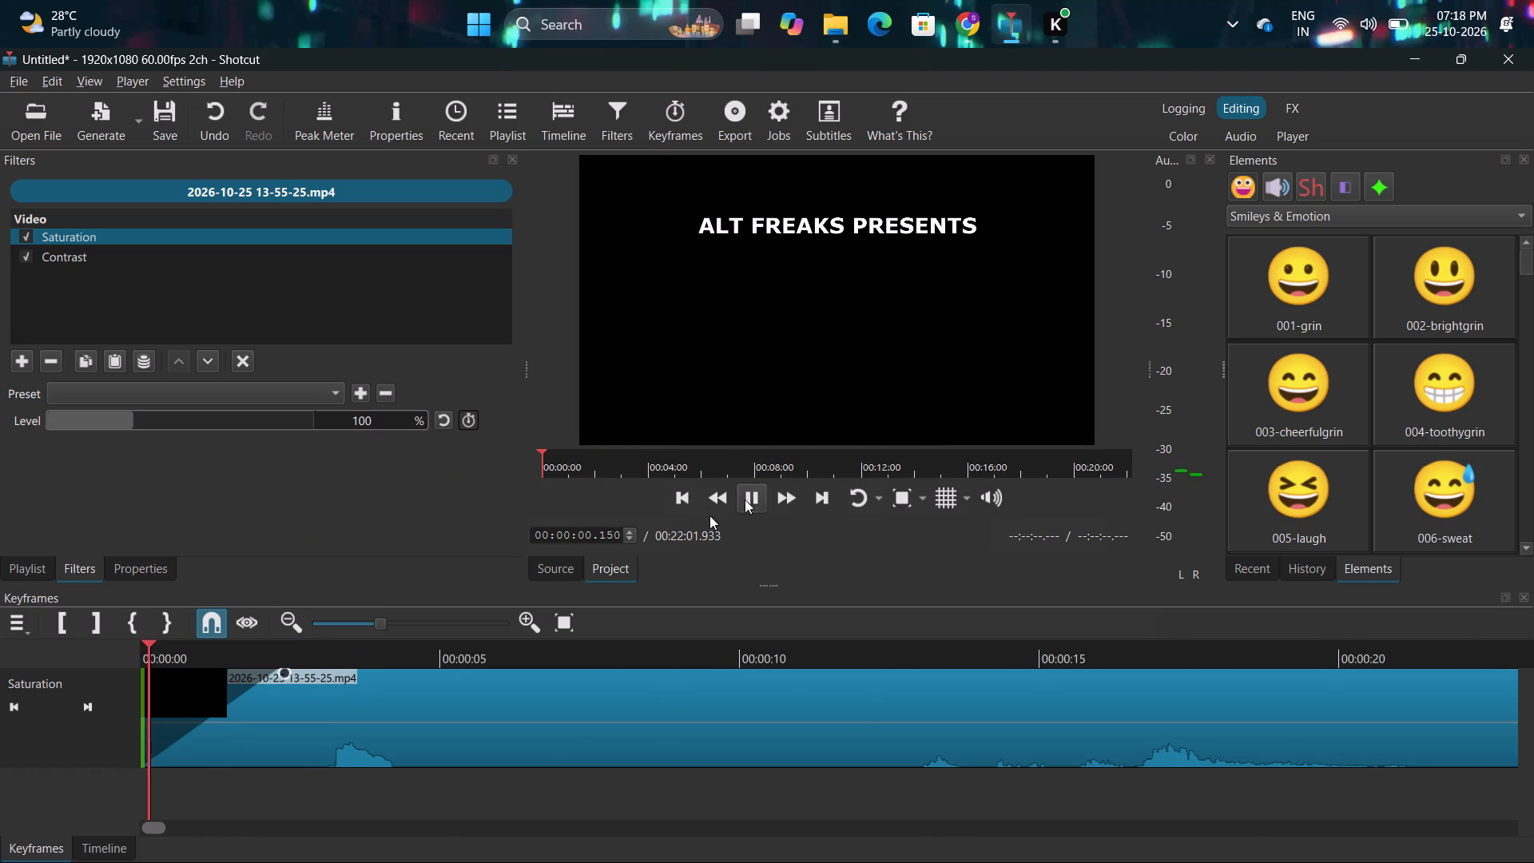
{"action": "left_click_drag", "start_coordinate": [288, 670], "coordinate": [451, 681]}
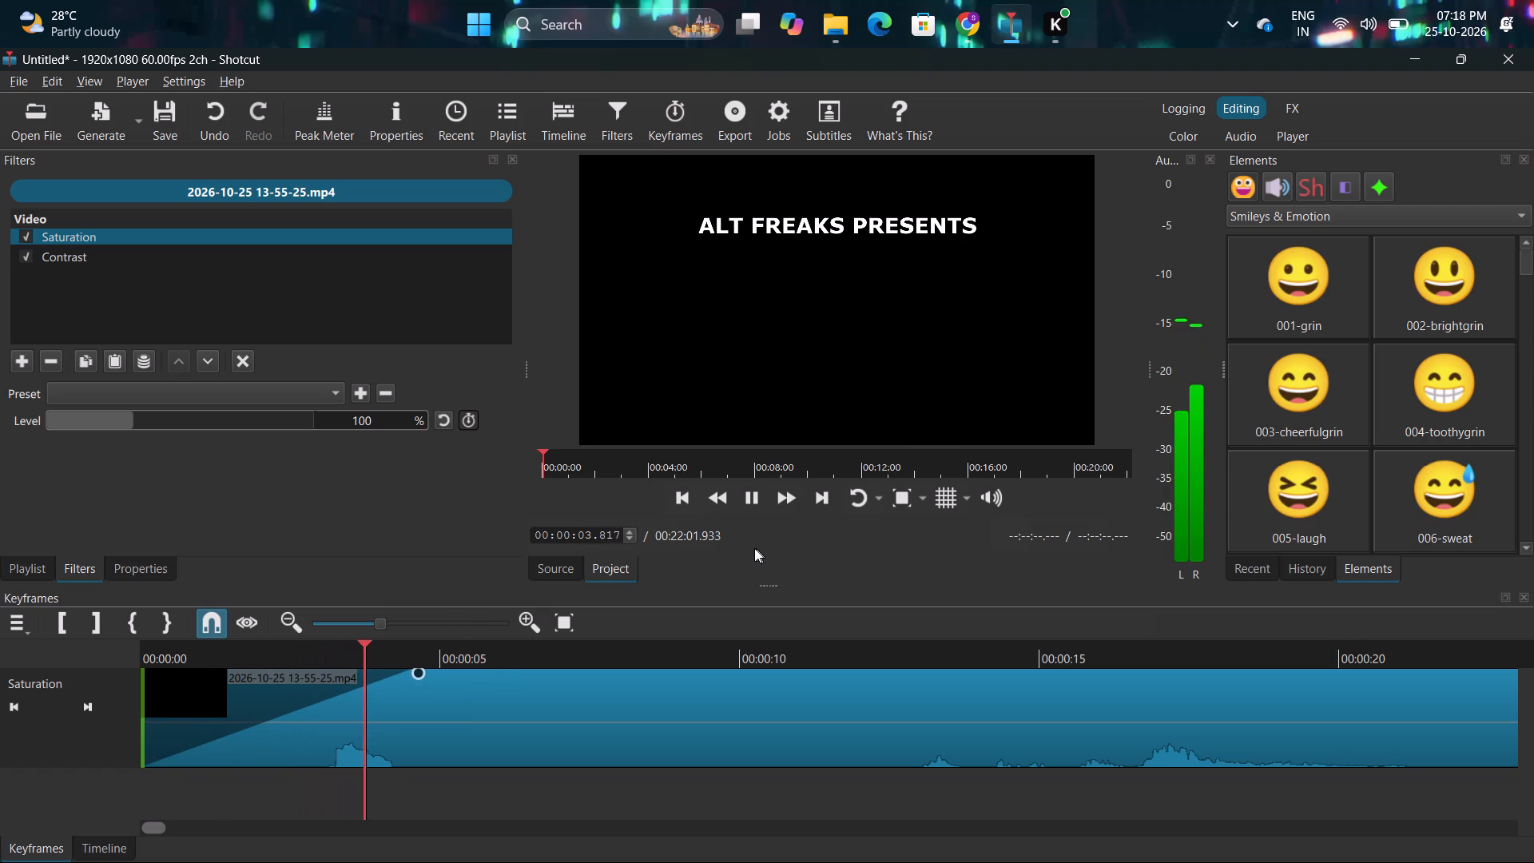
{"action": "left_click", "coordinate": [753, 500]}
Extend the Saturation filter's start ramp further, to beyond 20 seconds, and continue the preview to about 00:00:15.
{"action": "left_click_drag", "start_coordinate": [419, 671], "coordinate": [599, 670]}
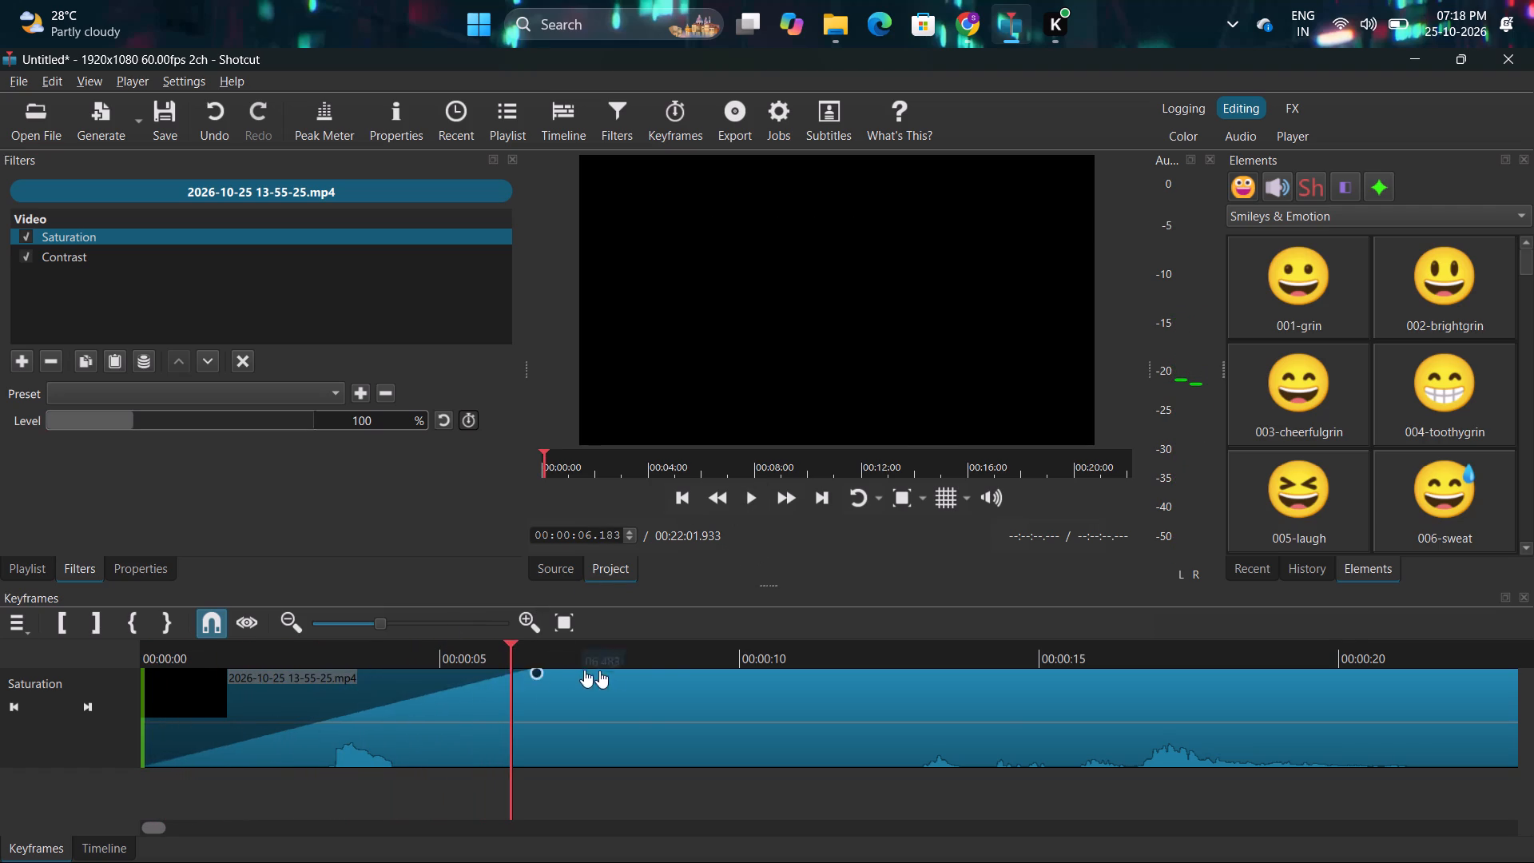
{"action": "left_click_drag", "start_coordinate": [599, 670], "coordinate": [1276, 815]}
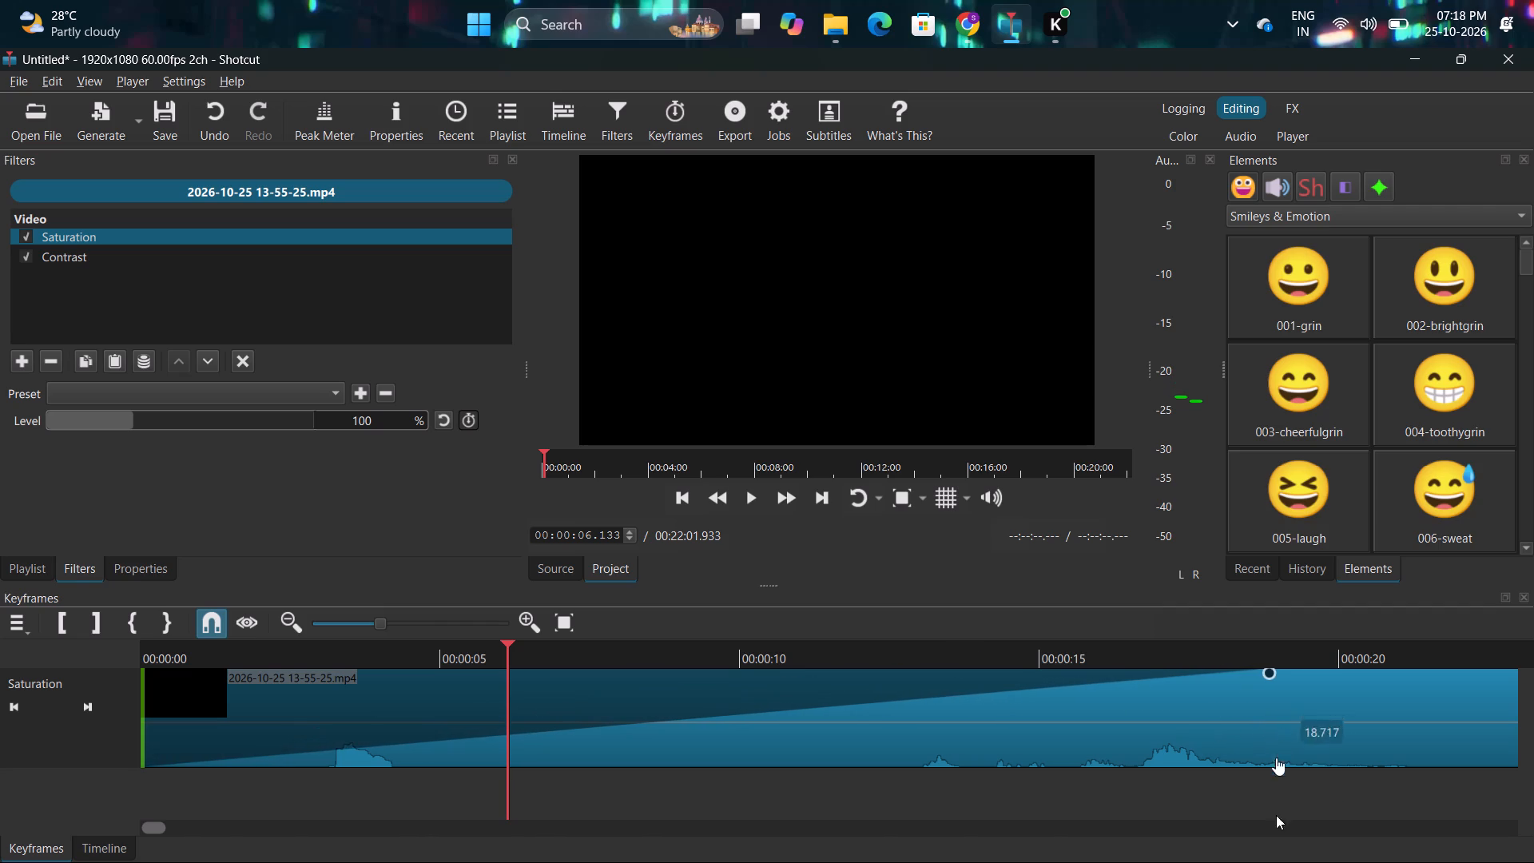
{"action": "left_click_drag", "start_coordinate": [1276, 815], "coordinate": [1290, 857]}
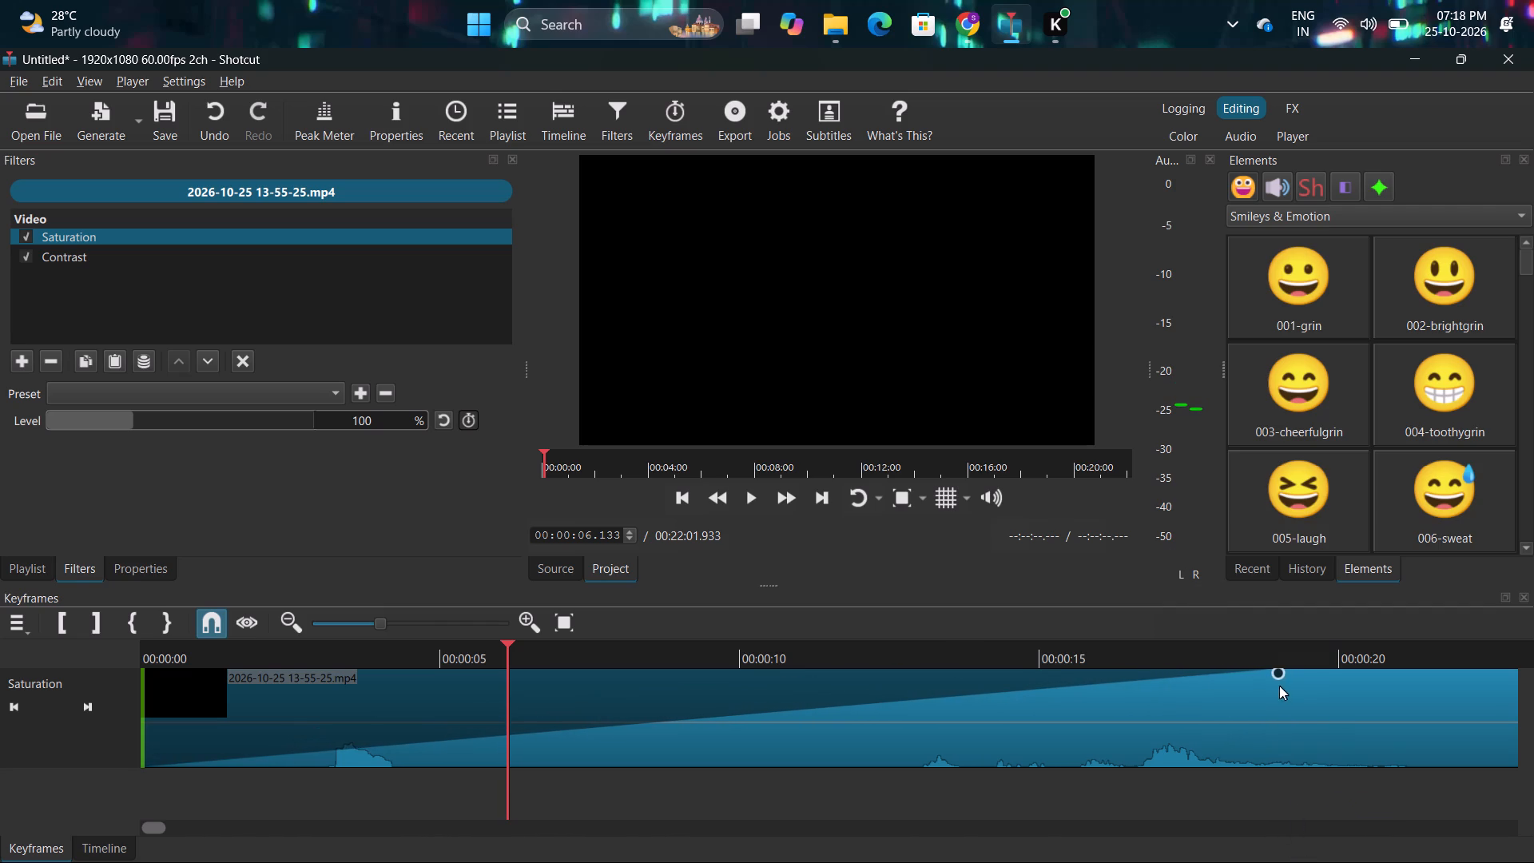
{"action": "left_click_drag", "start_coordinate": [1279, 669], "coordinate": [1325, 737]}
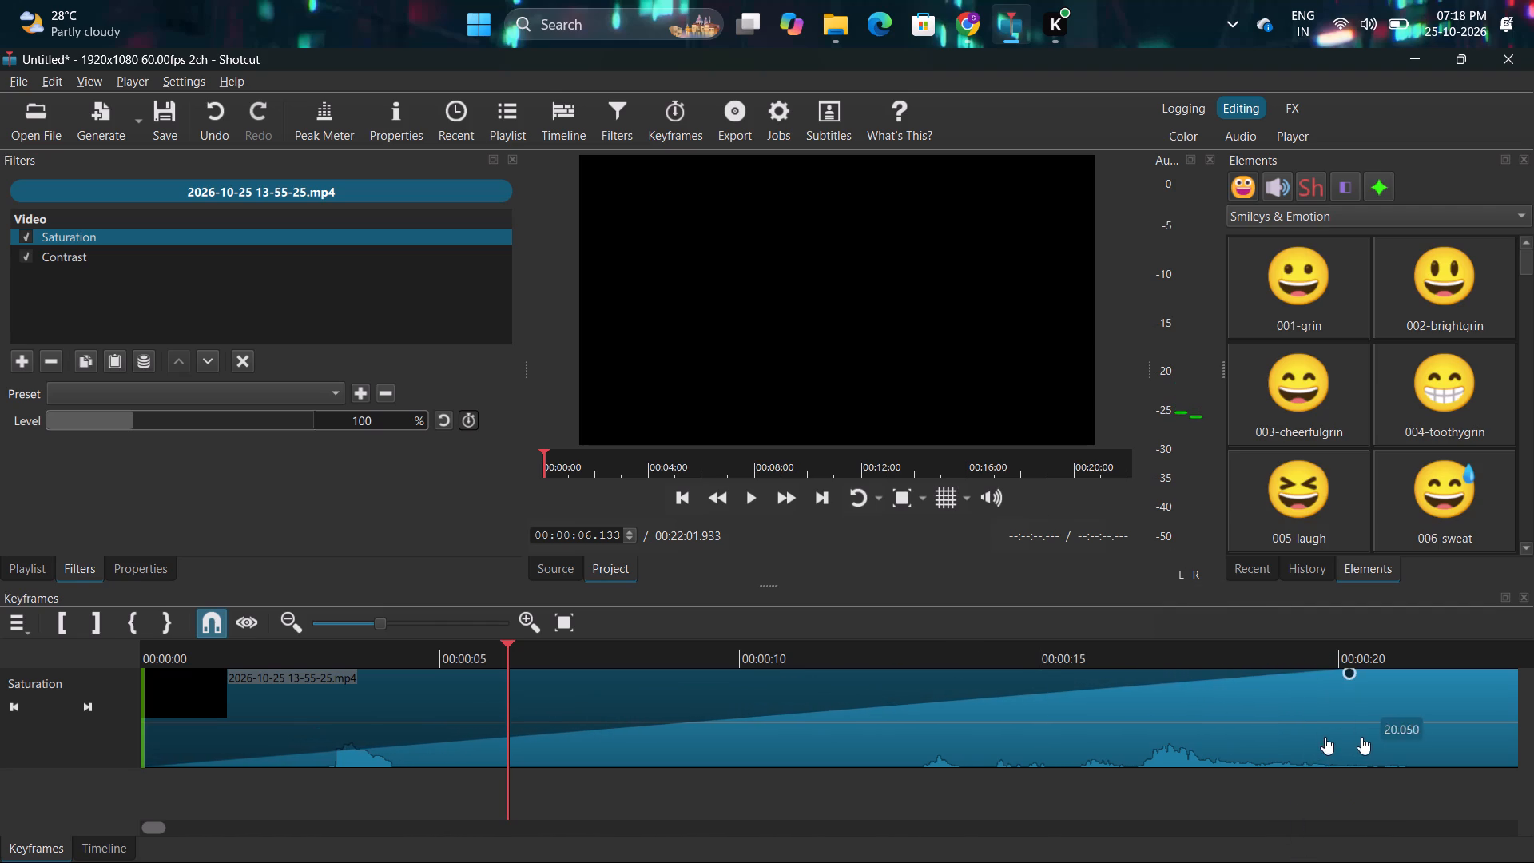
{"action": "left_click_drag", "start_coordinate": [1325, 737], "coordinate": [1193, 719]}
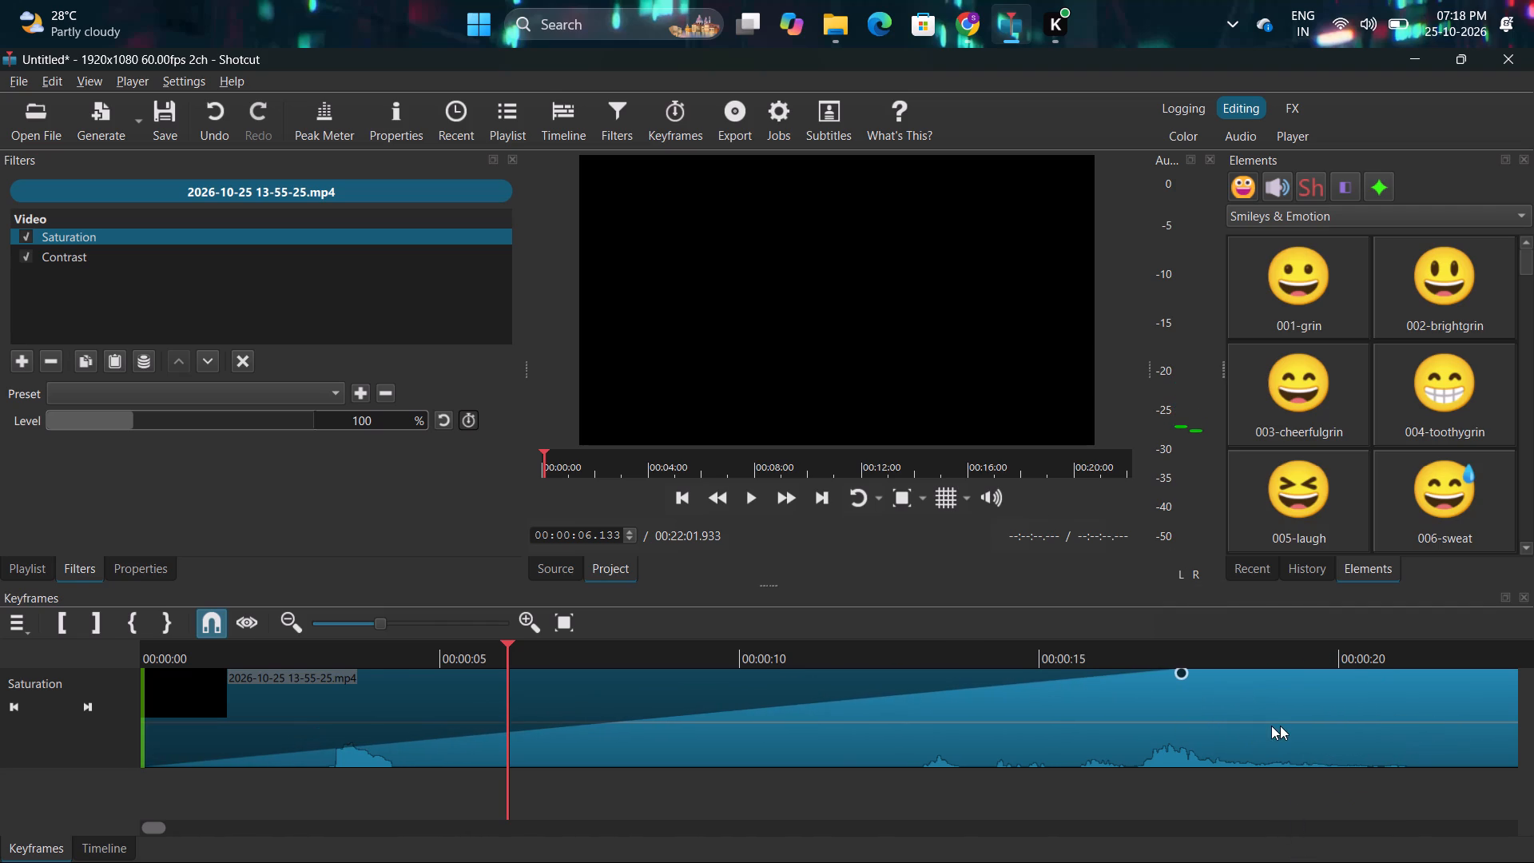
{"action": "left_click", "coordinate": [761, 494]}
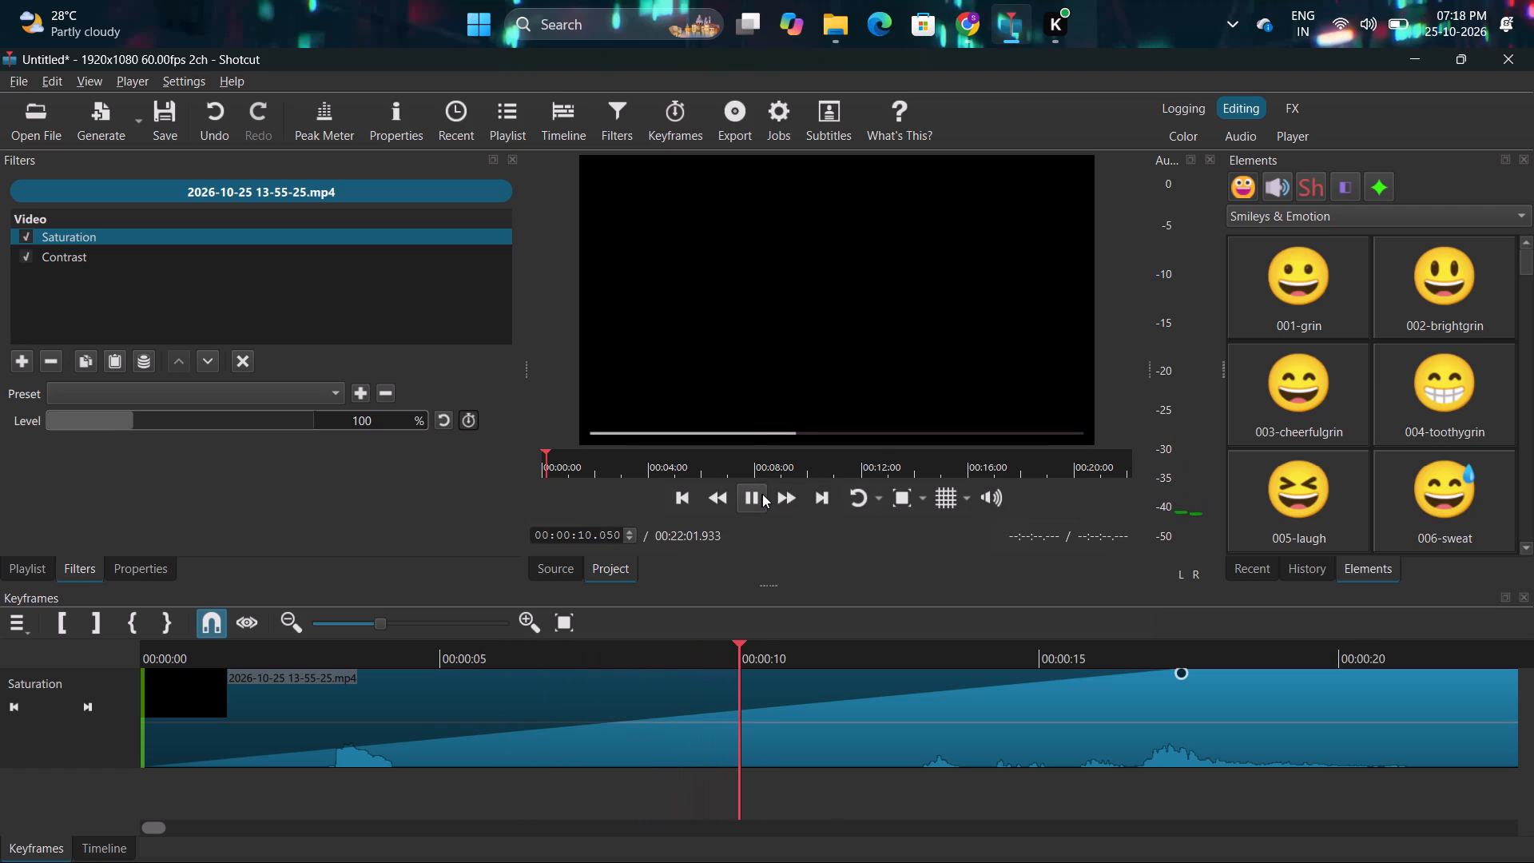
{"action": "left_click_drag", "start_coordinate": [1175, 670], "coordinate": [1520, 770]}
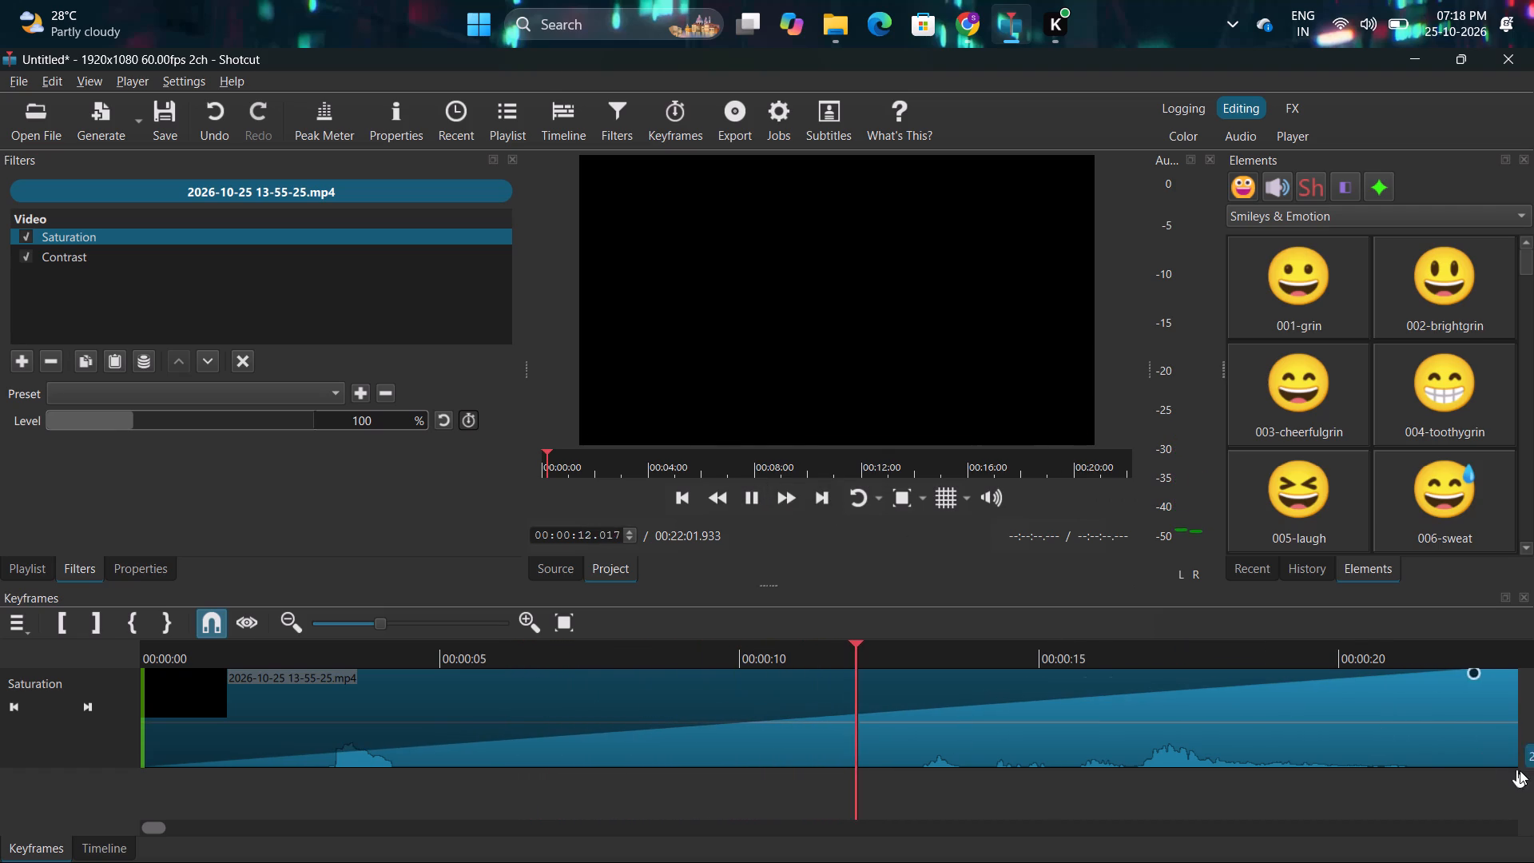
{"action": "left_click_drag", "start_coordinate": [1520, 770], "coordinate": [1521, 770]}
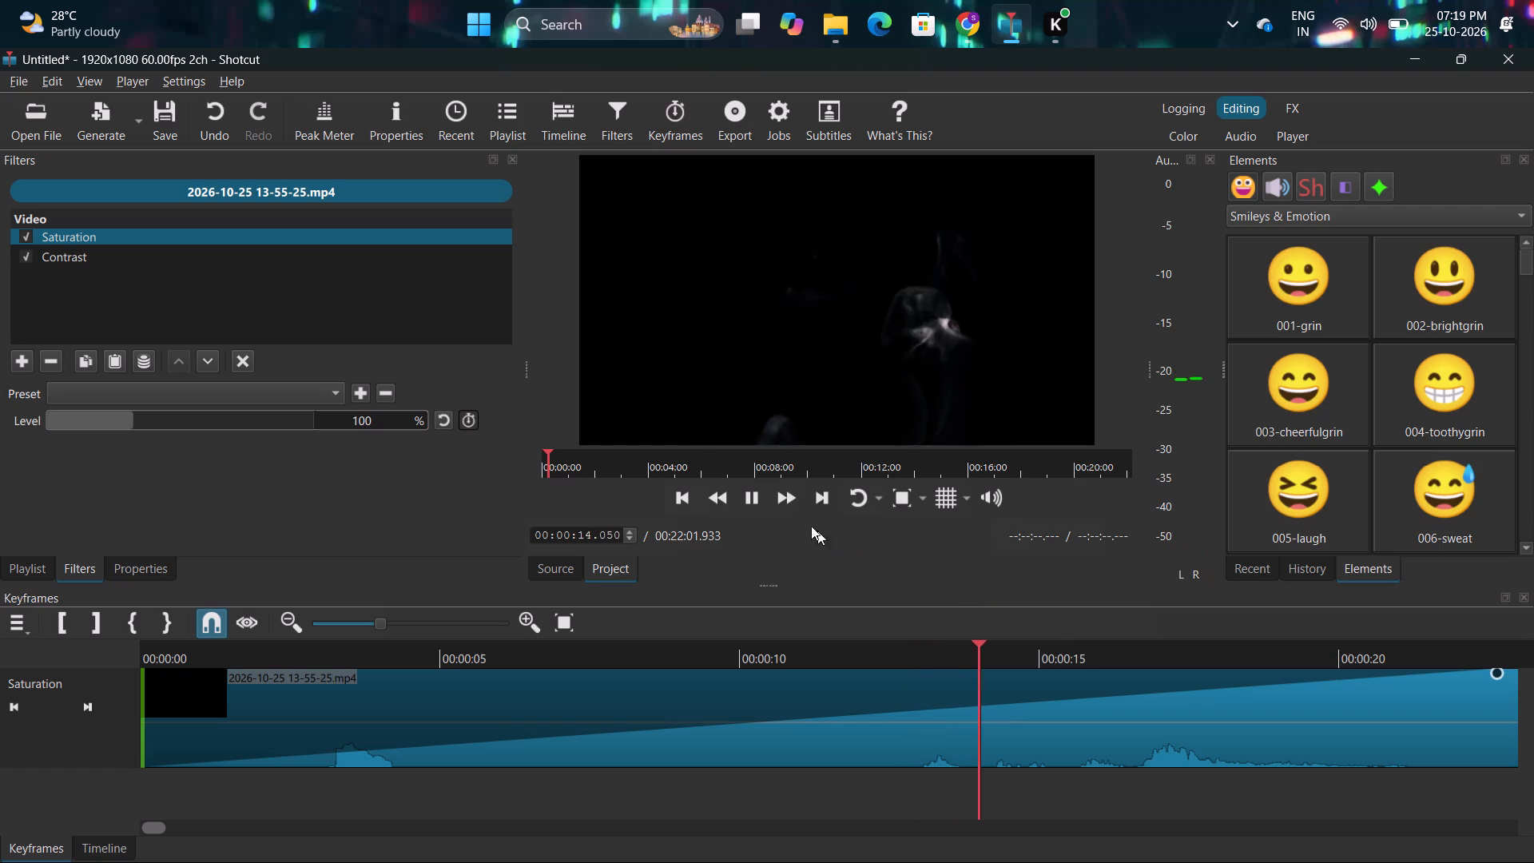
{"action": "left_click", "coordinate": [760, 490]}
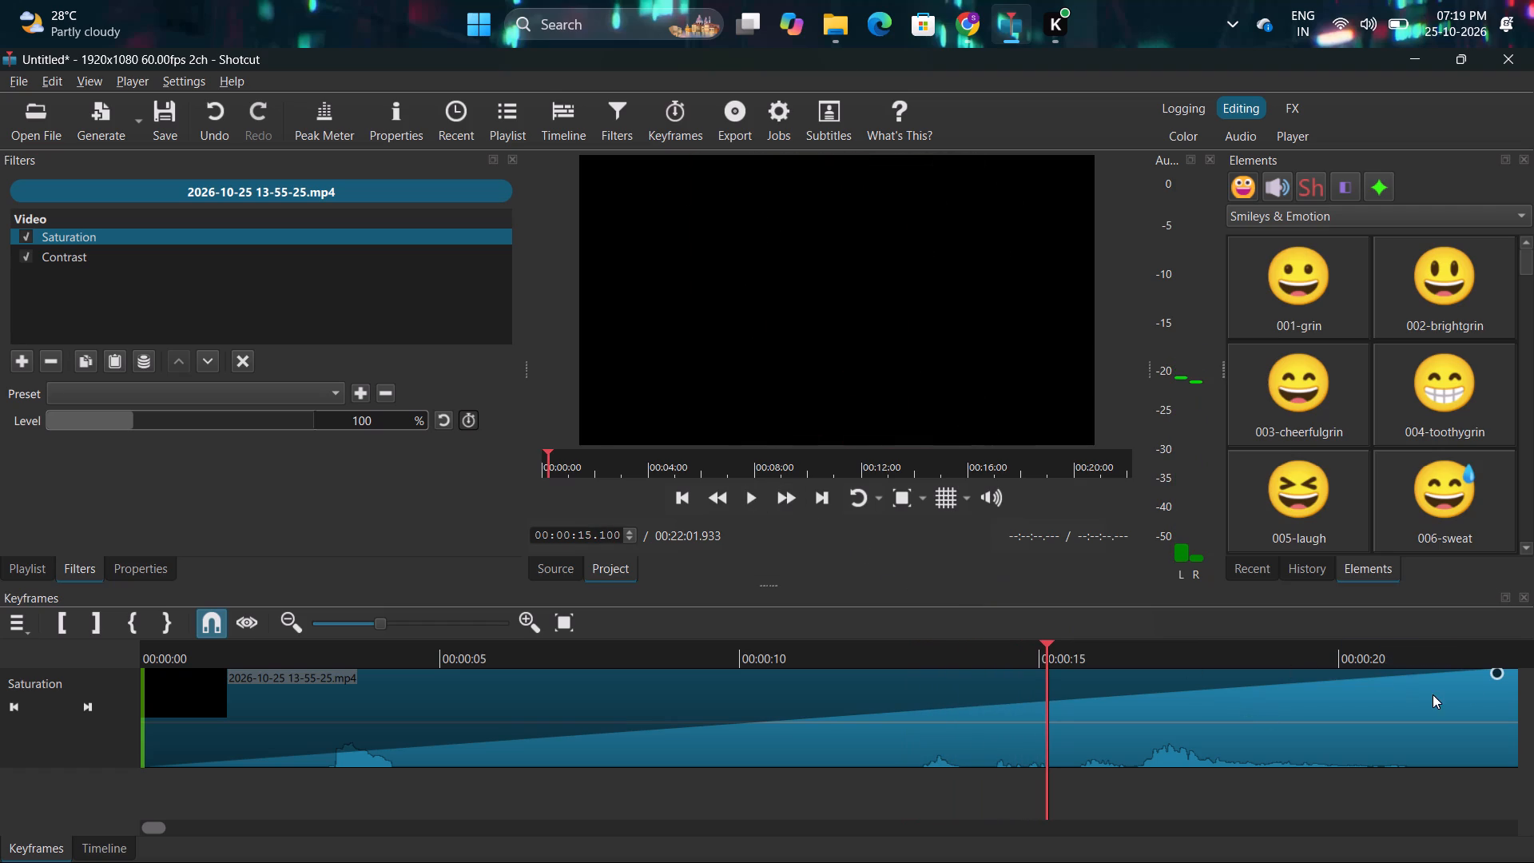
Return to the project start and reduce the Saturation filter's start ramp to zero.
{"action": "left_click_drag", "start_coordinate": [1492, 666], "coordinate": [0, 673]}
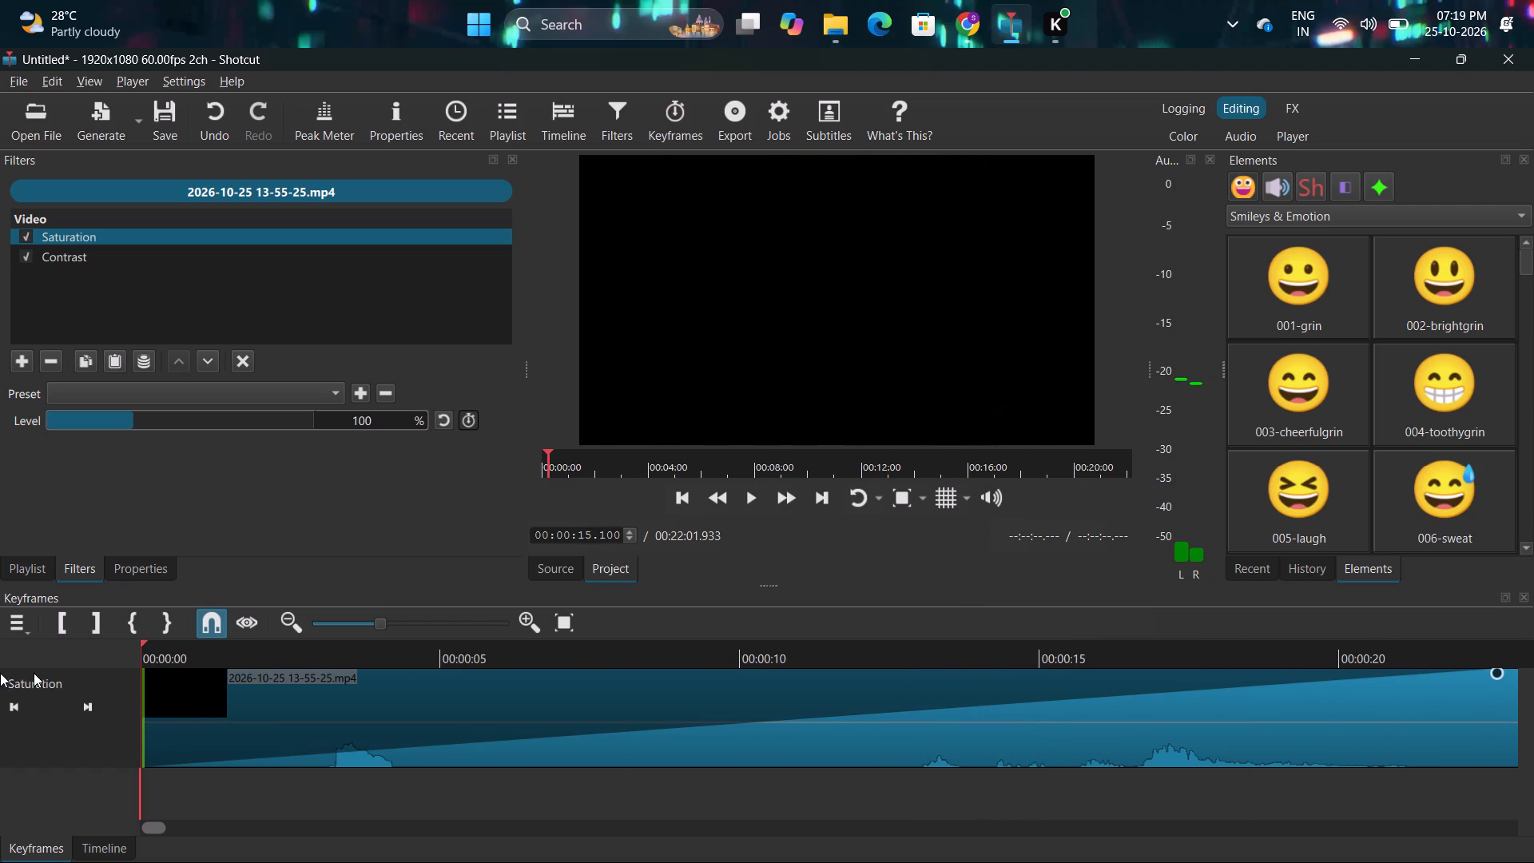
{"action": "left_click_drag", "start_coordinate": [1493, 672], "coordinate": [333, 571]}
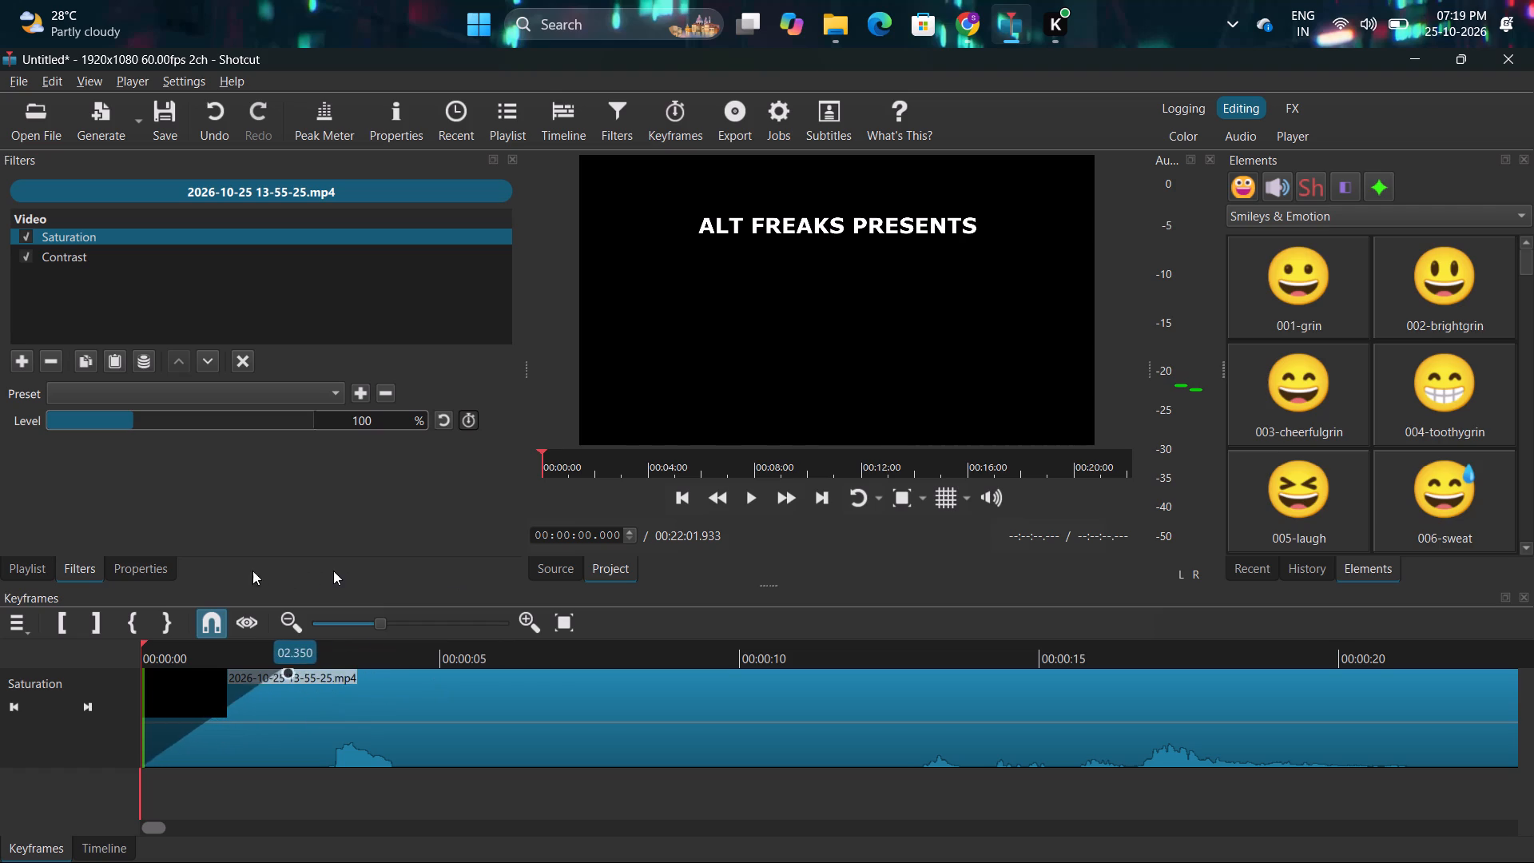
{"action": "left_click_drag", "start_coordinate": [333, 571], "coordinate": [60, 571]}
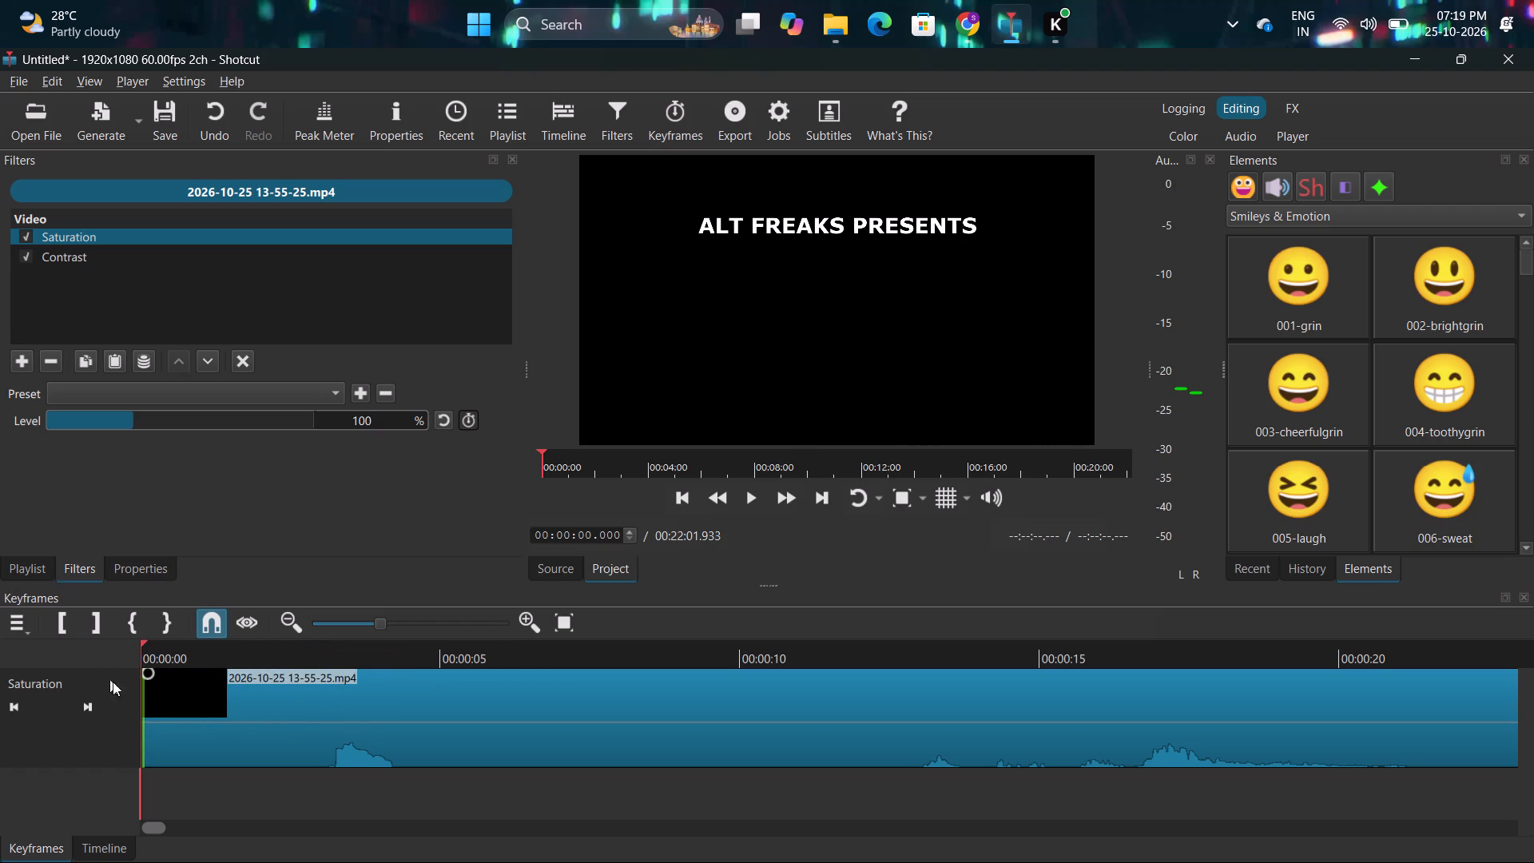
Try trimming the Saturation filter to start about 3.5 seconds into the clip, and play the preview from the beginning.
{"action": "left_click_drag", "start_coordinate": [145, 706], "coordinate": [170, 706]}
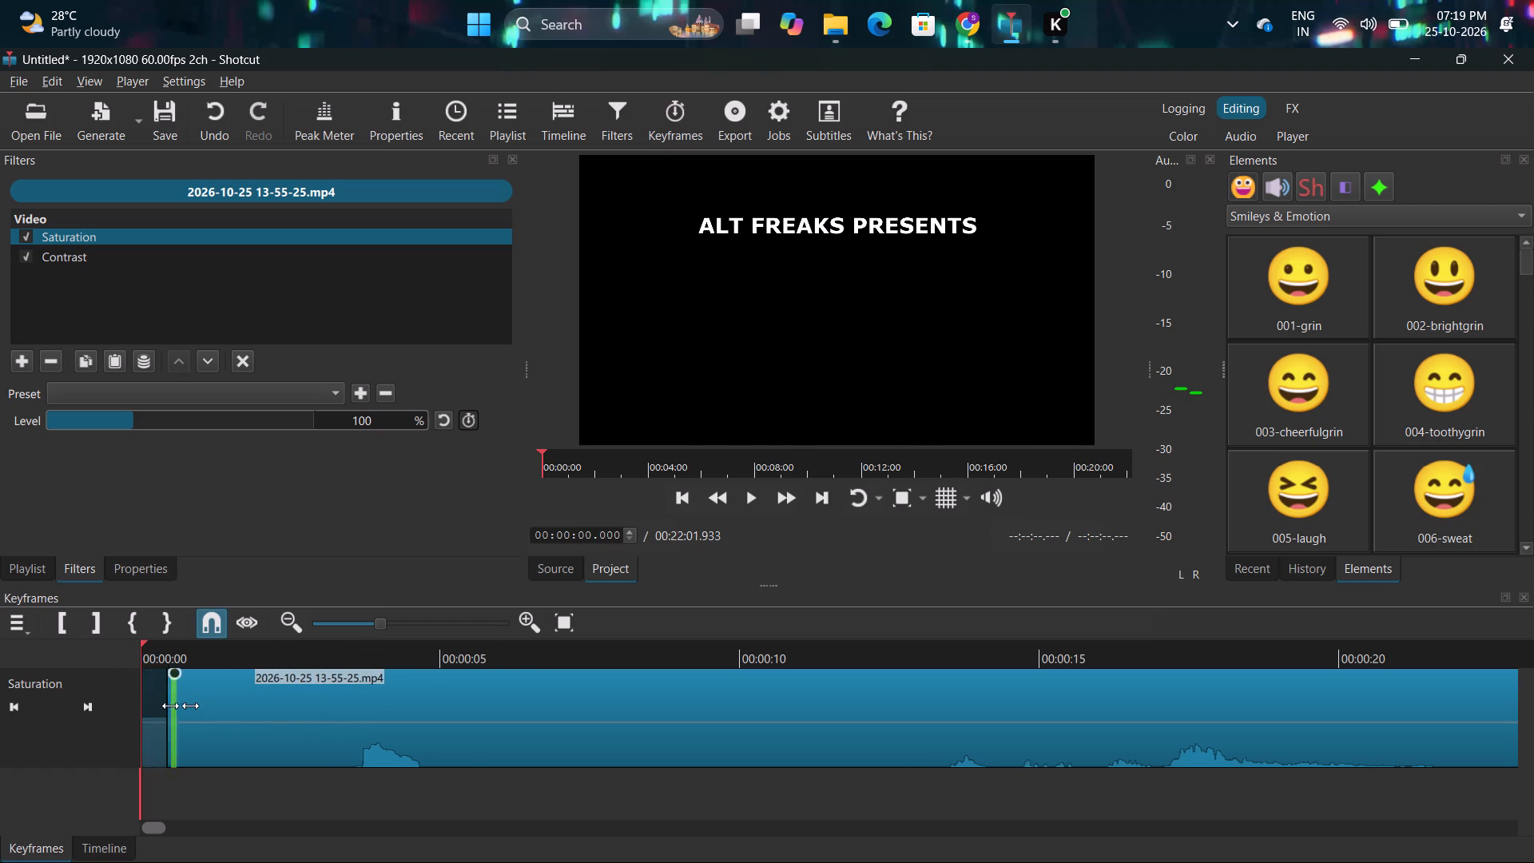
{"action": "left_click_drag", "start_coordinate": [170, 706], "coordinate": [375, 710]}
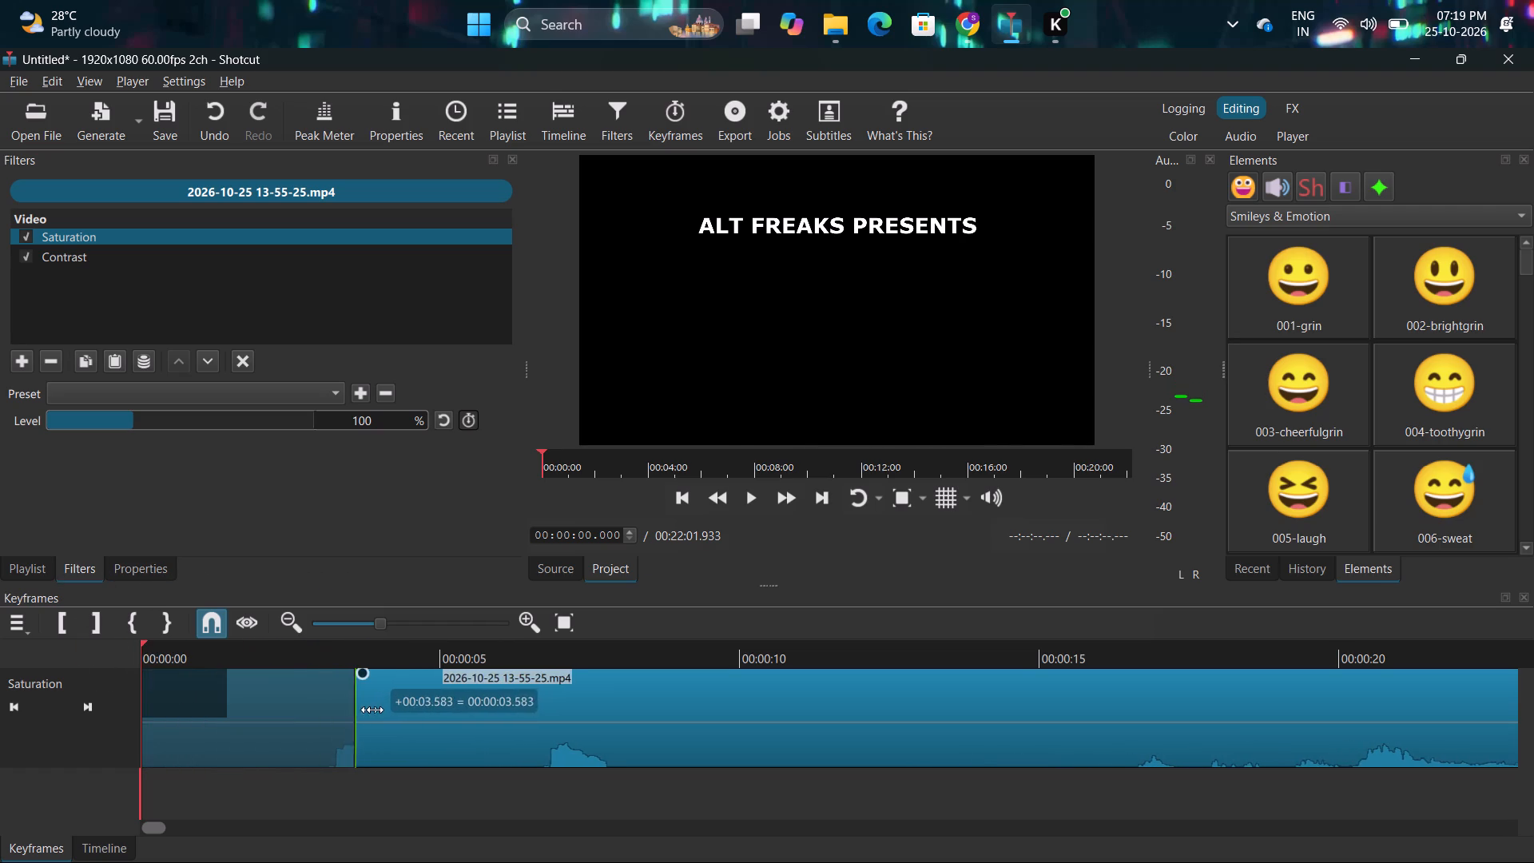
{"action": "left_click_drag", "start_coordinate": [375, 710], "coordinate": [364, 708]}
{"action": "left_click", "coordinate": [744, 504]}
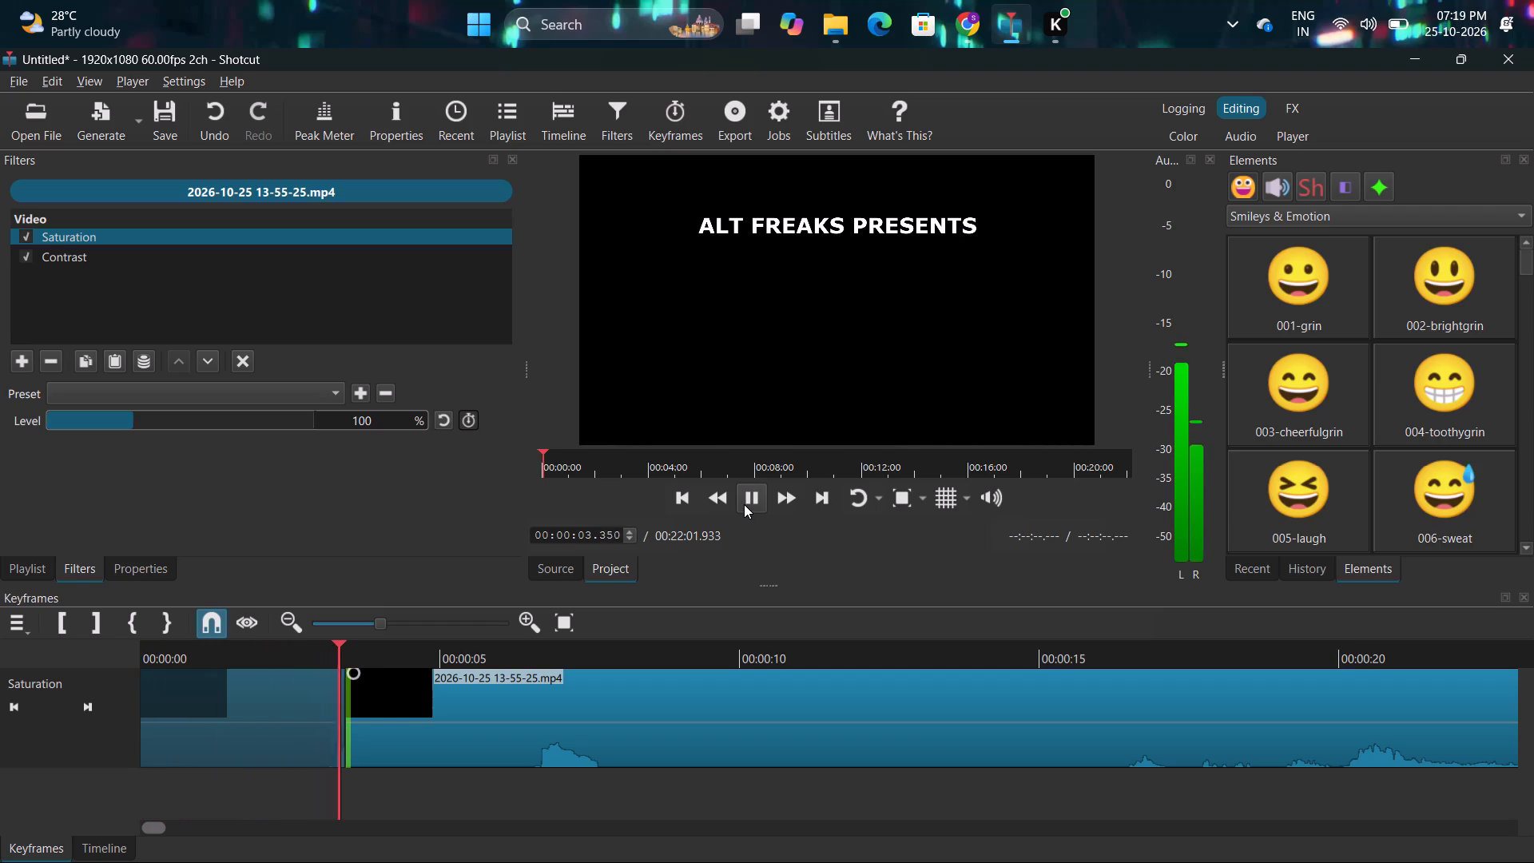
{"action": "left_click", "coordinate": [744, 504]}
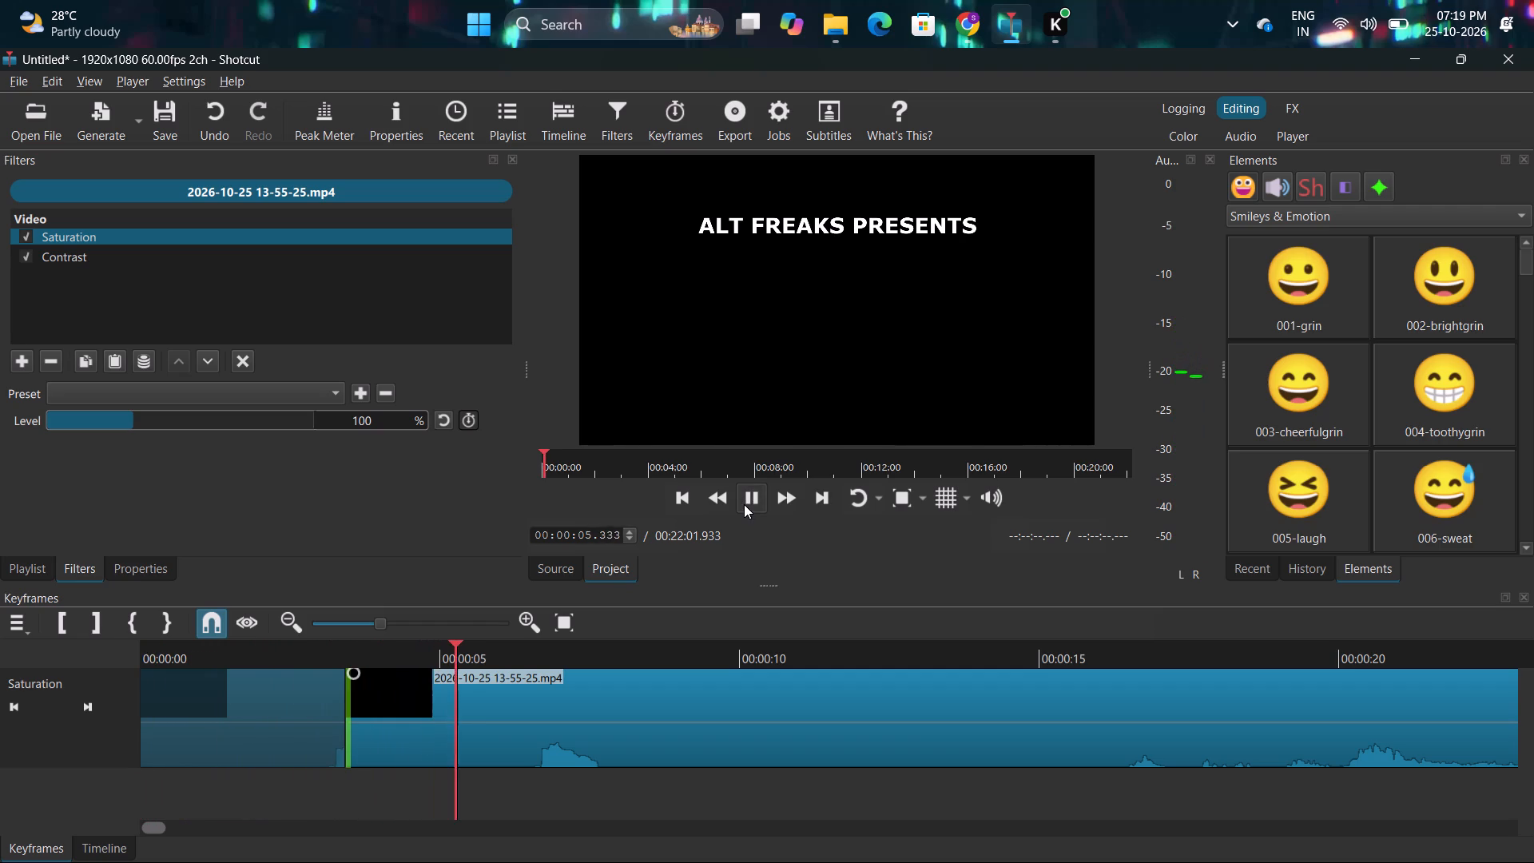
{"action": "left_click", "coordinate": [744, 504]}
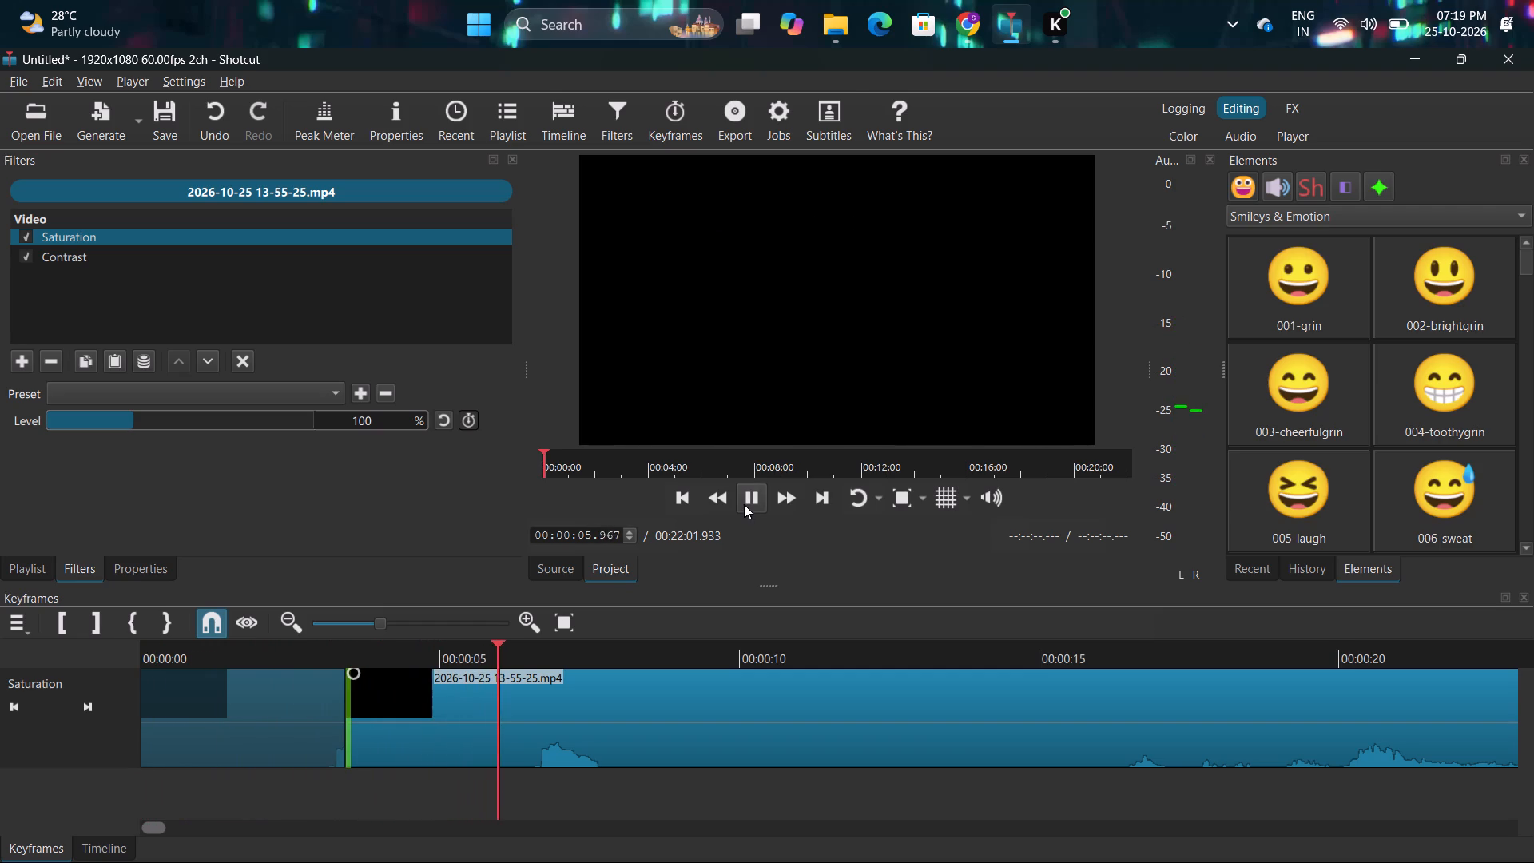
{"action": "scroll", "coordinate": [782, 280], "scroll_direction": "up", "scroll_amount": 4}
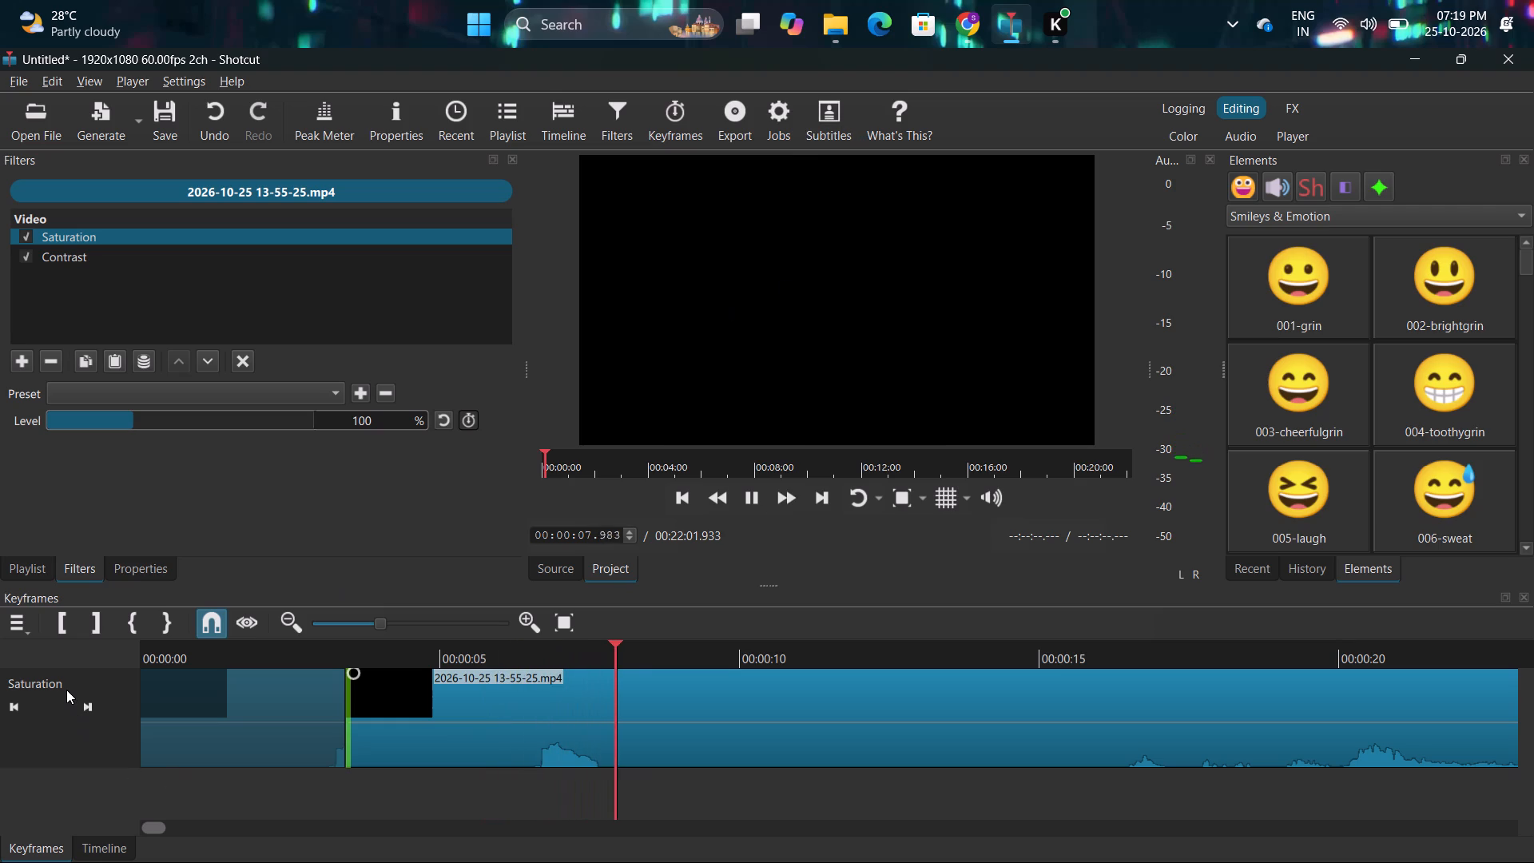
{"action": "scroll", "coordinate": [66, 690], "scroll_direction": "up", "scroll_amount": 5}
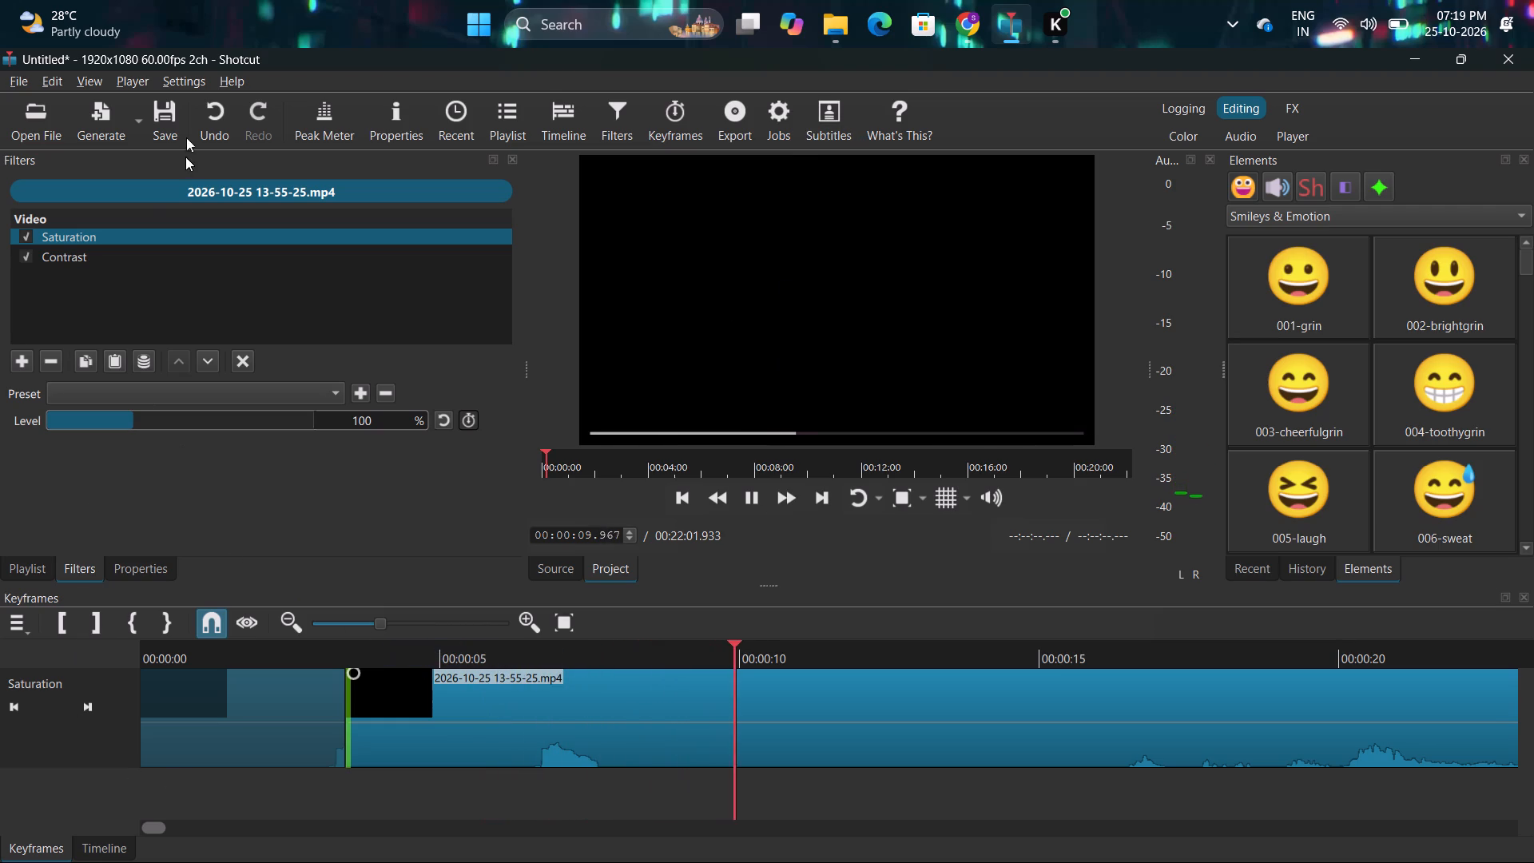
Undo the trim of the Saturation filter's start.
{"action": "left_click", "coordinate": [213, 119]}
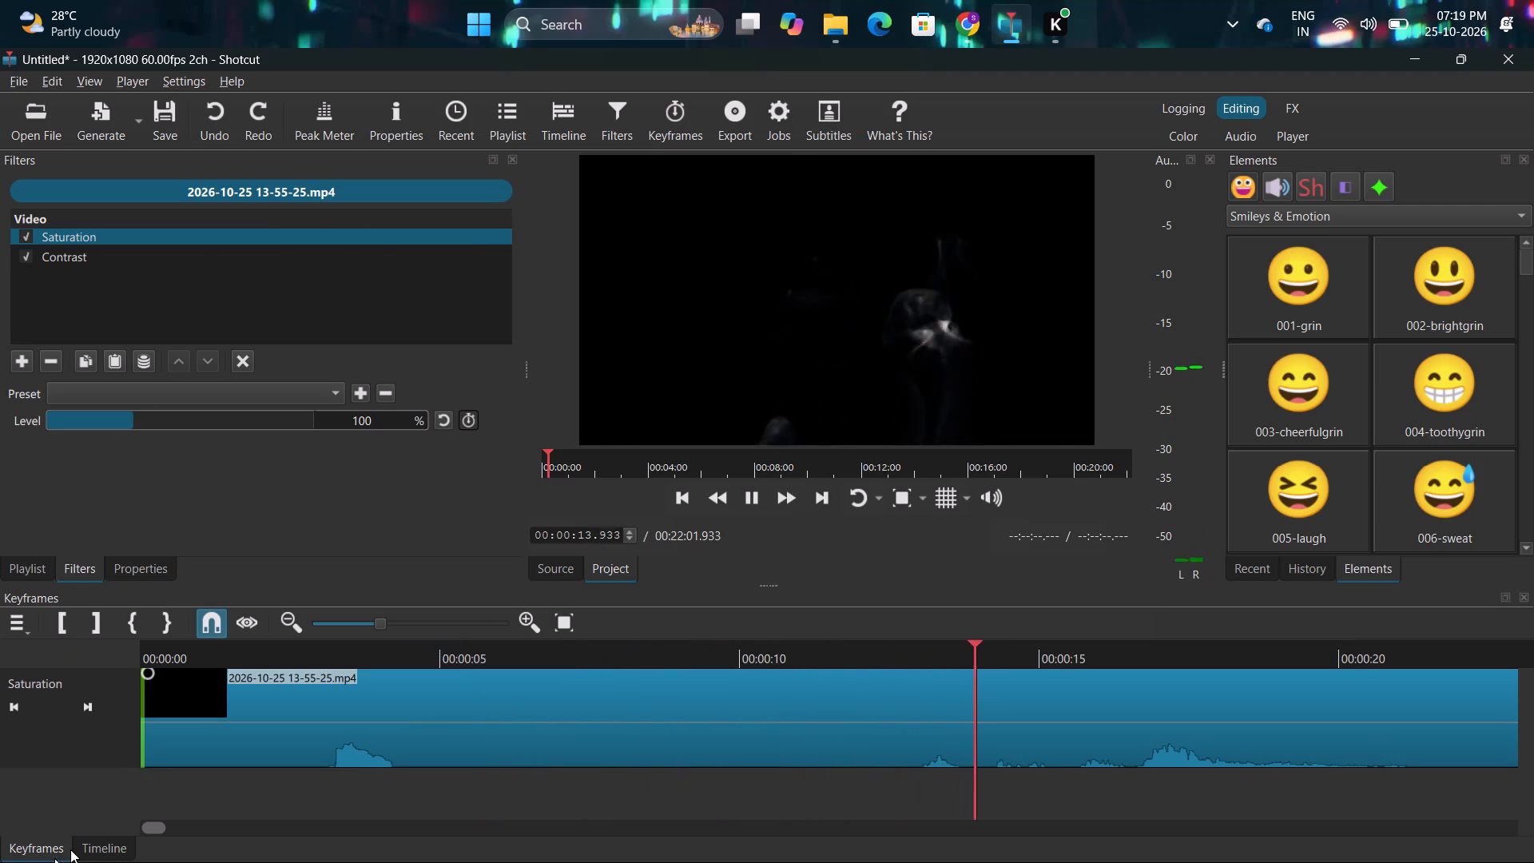
Go back to the timeline, select track V3, view its keyframes and pause the preview.
{"action": "left_click", "coordinate": [92, 852]}
{"action": "scroll", "coordinate": [81, 718], "scroll_direction": "up", "scroll_amount": 7}
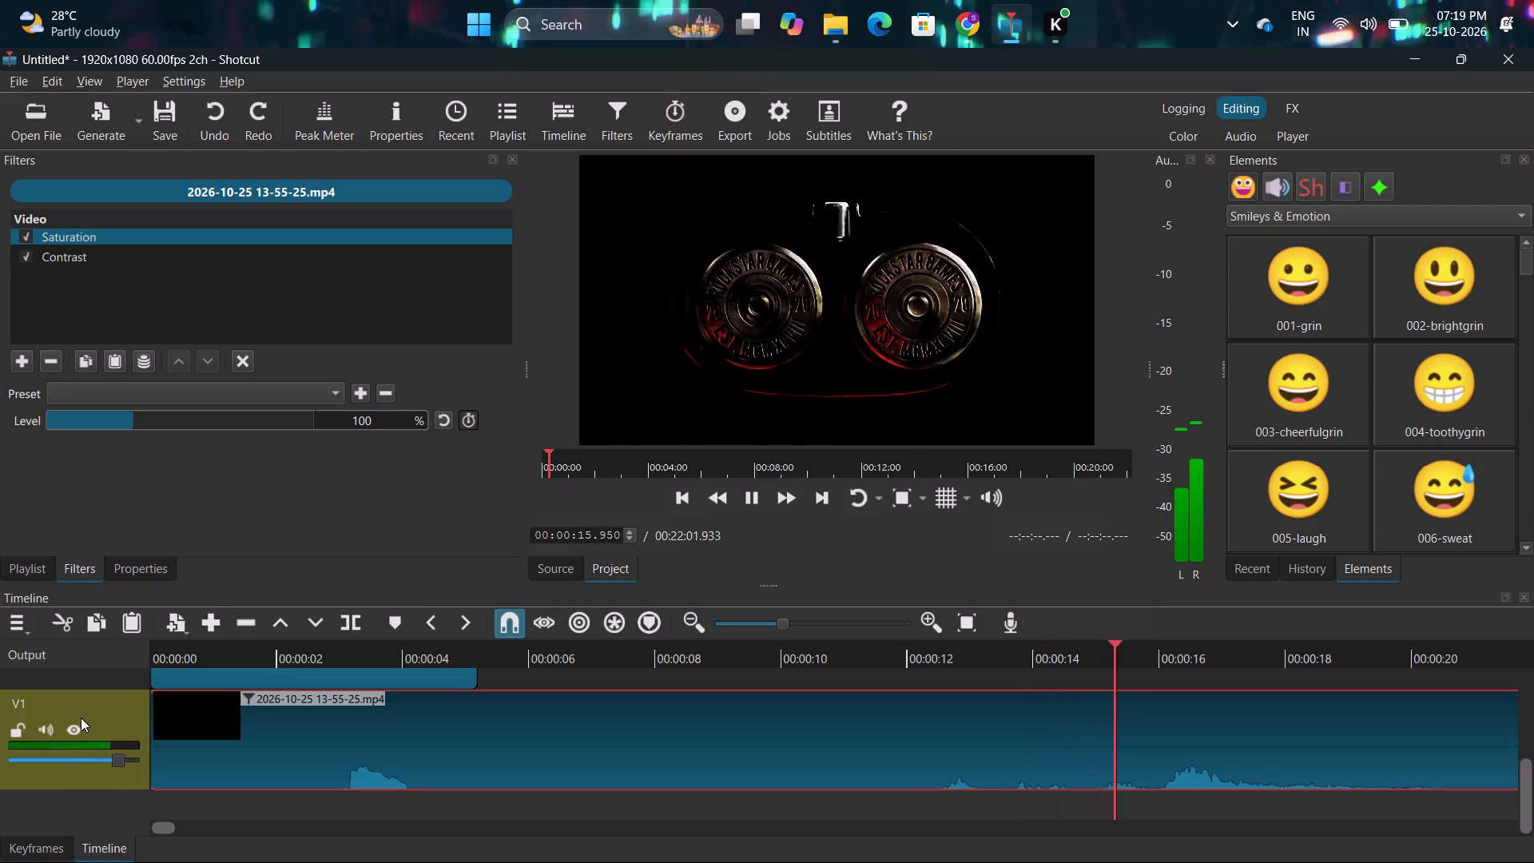
{"action": "left_click_drag", "start_coordinate": [1527, 776], "coordinate": [1533, 603]}
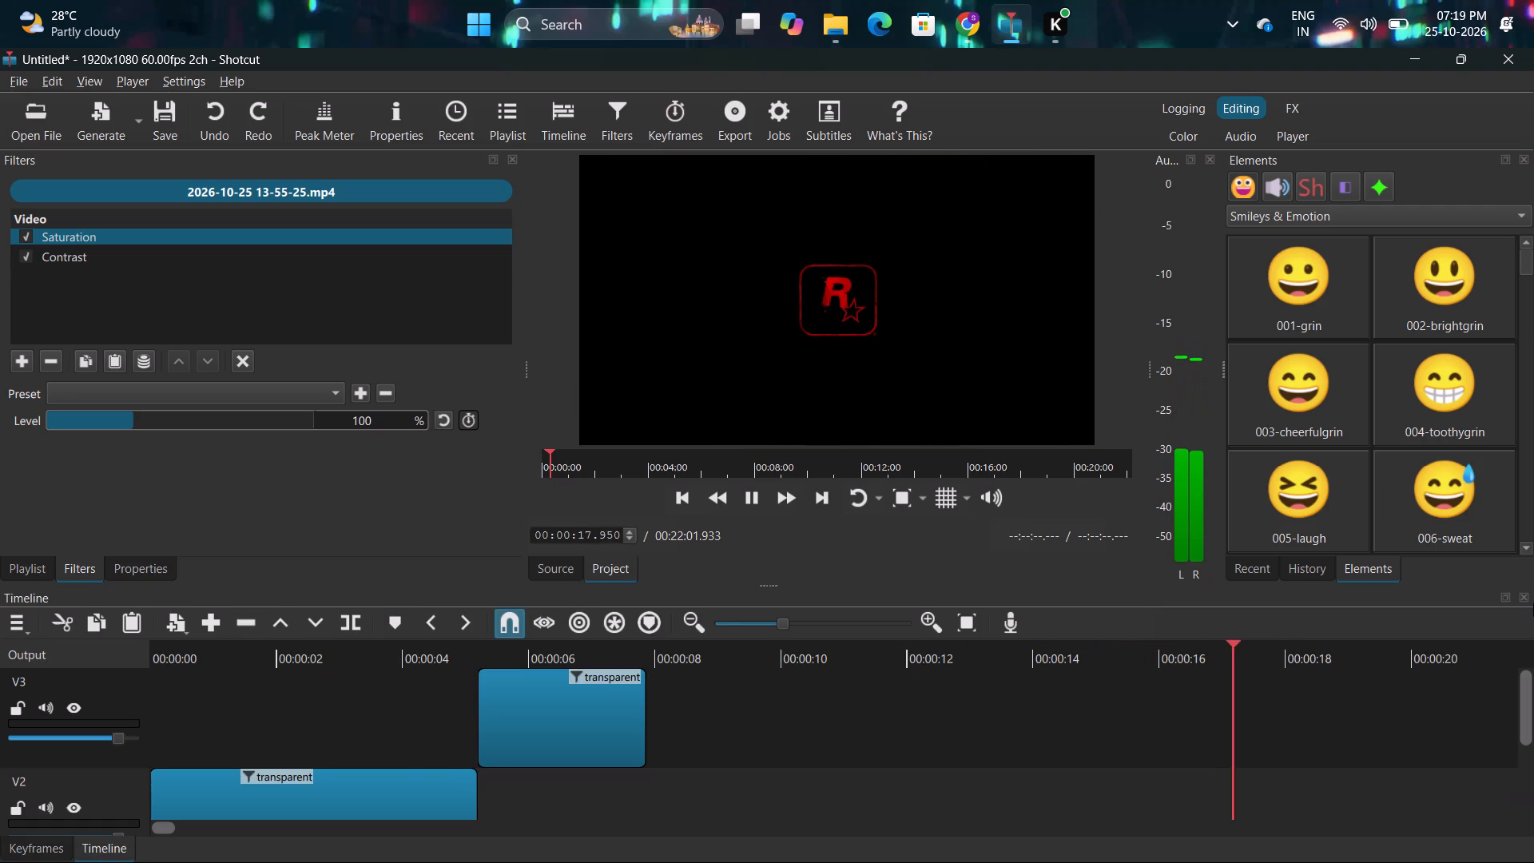
{"action": "left_click_drag", "start_coordinate": [1533, 603], "coordinate": [1532, 603]}
{"action": "left_click", "coordinate": [97, 698]}
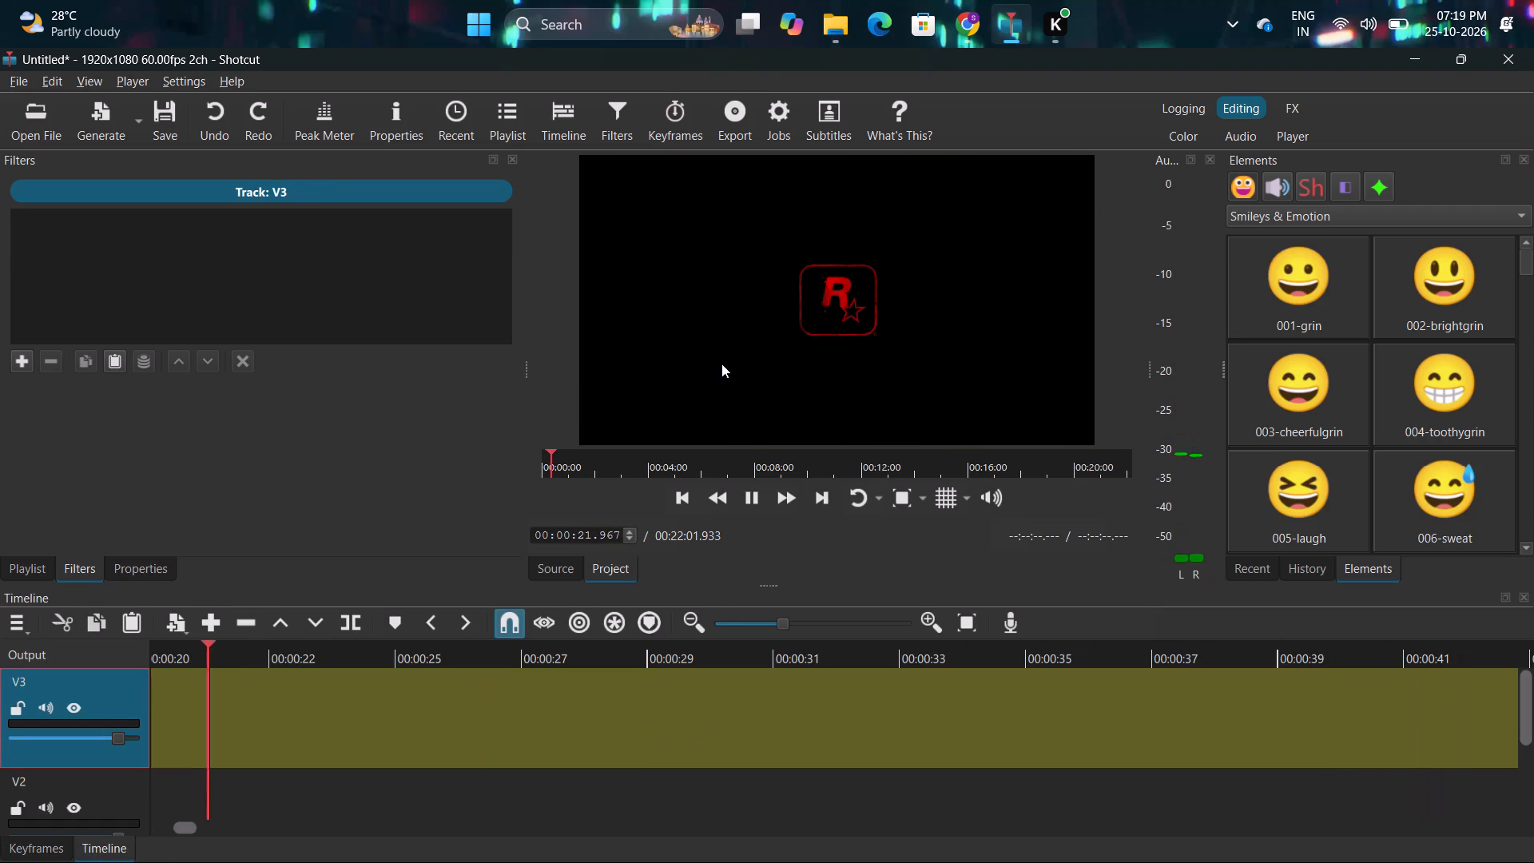
{"action": "left_click", "coordinate": [30, 846]}
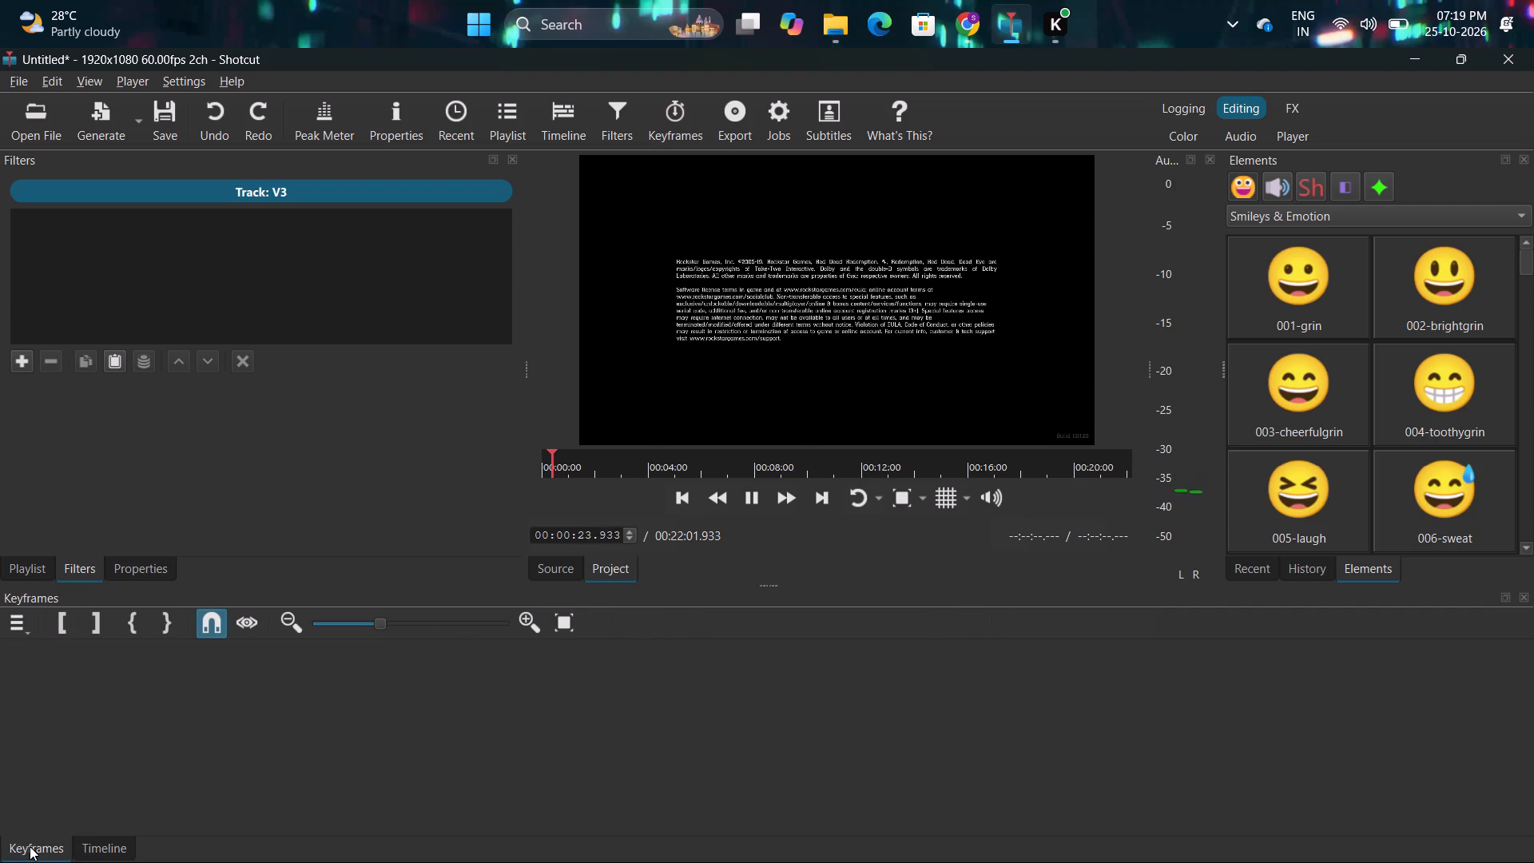
{"action": "left_click", "coordinate": [750, 495]}
Select track V1 in the timeline and check whether it has any keyframes.
{"action": "left_click", "coordinate": [109, 843]}
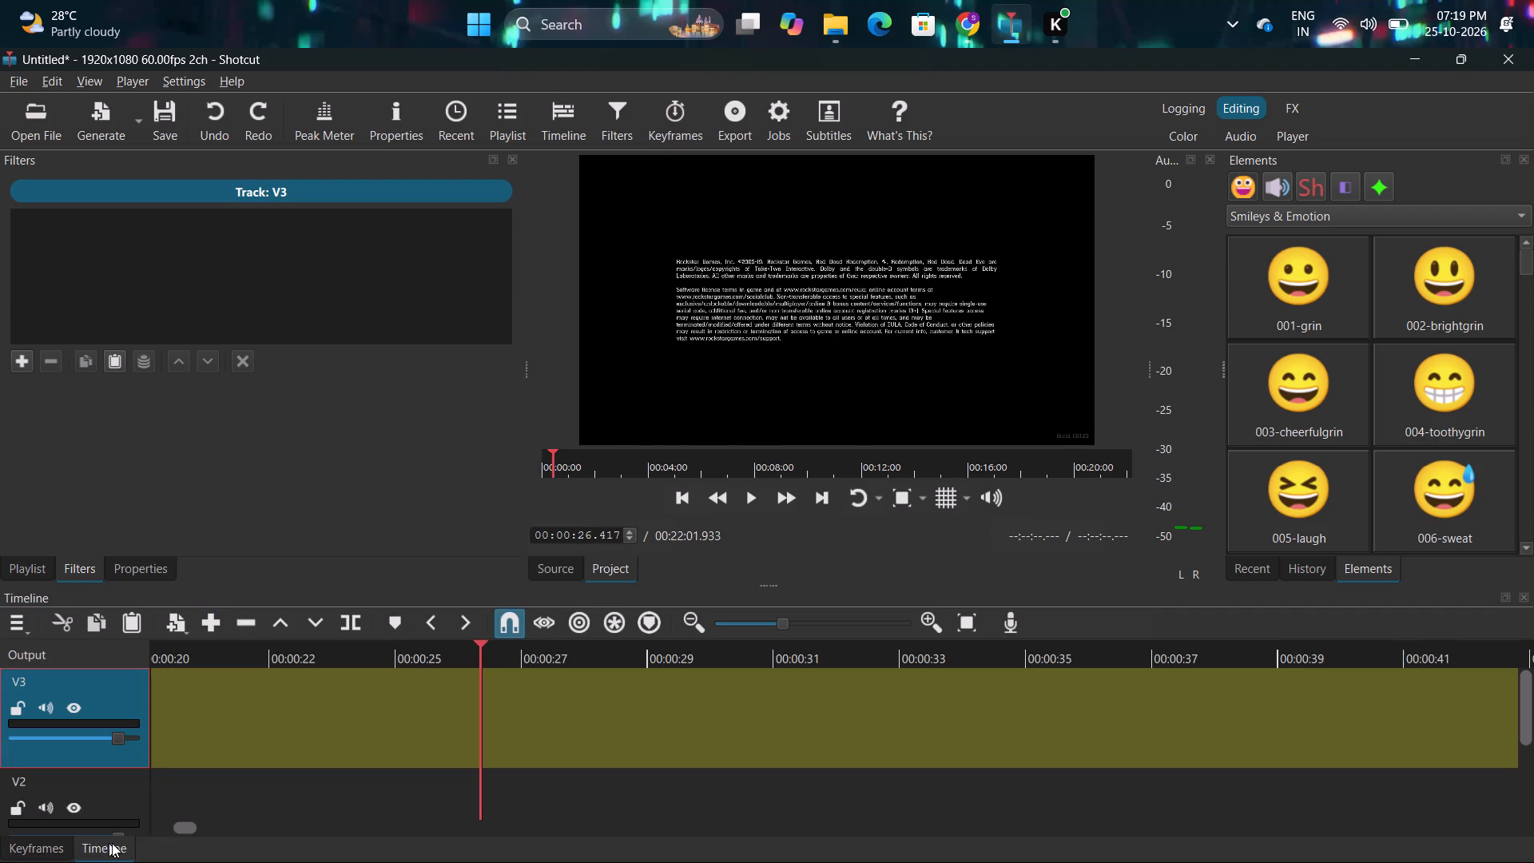
{"action": "scroll", "coordinate": [91, 765], "scroll_direction": "down", "scroll_amount": 15}
{"action": "left_click_drag", "start_coordinate": [1522, 711], "coordinate": [1513, 858]}
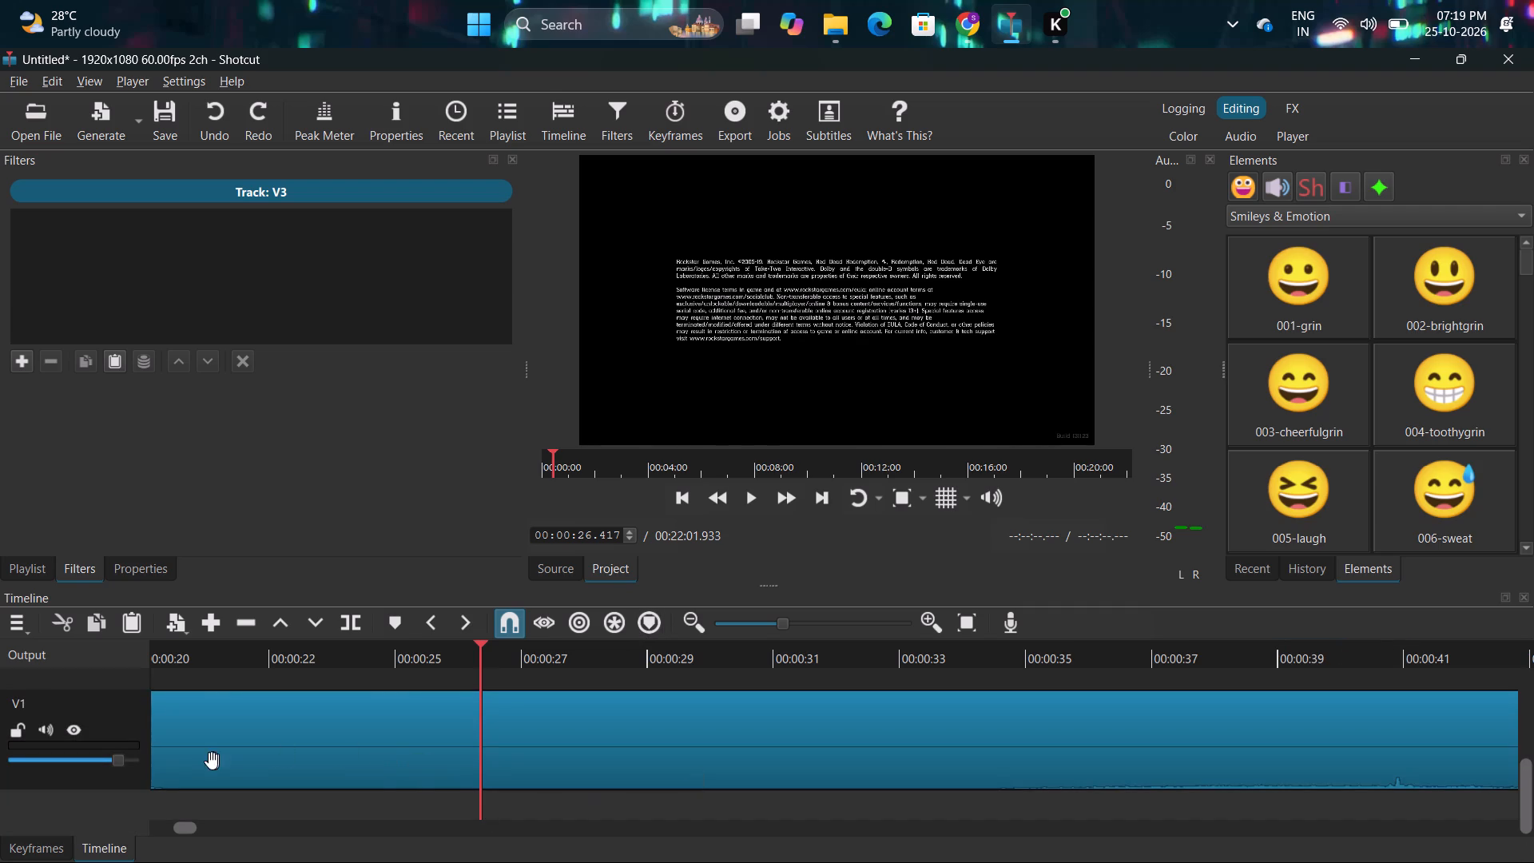
{"action": "left_click", "coordinate": [120, 722]}
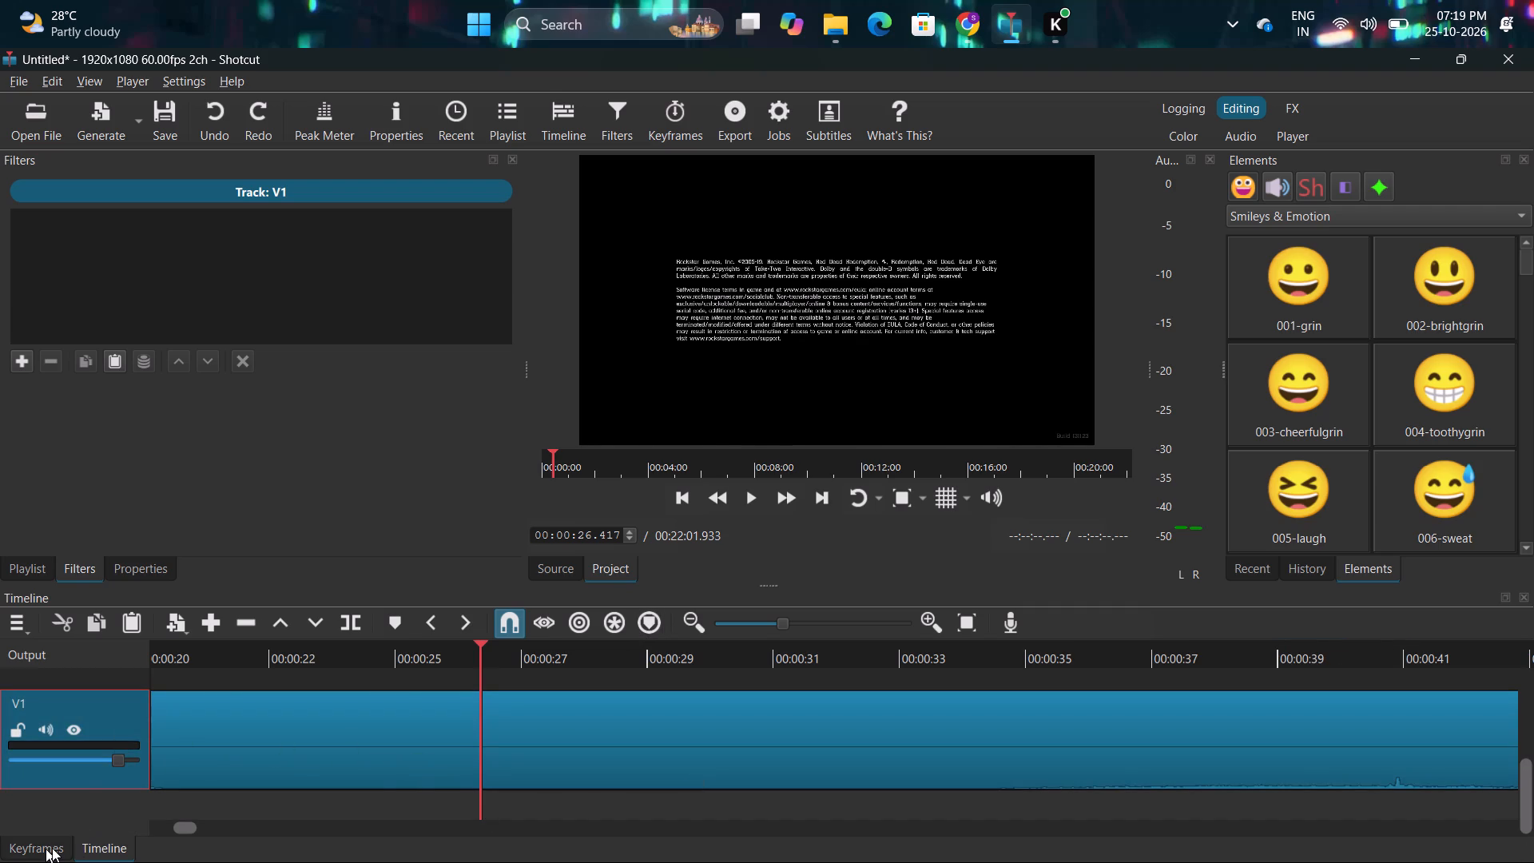
{"action": "left_click", "coordinate": [42, 849]}
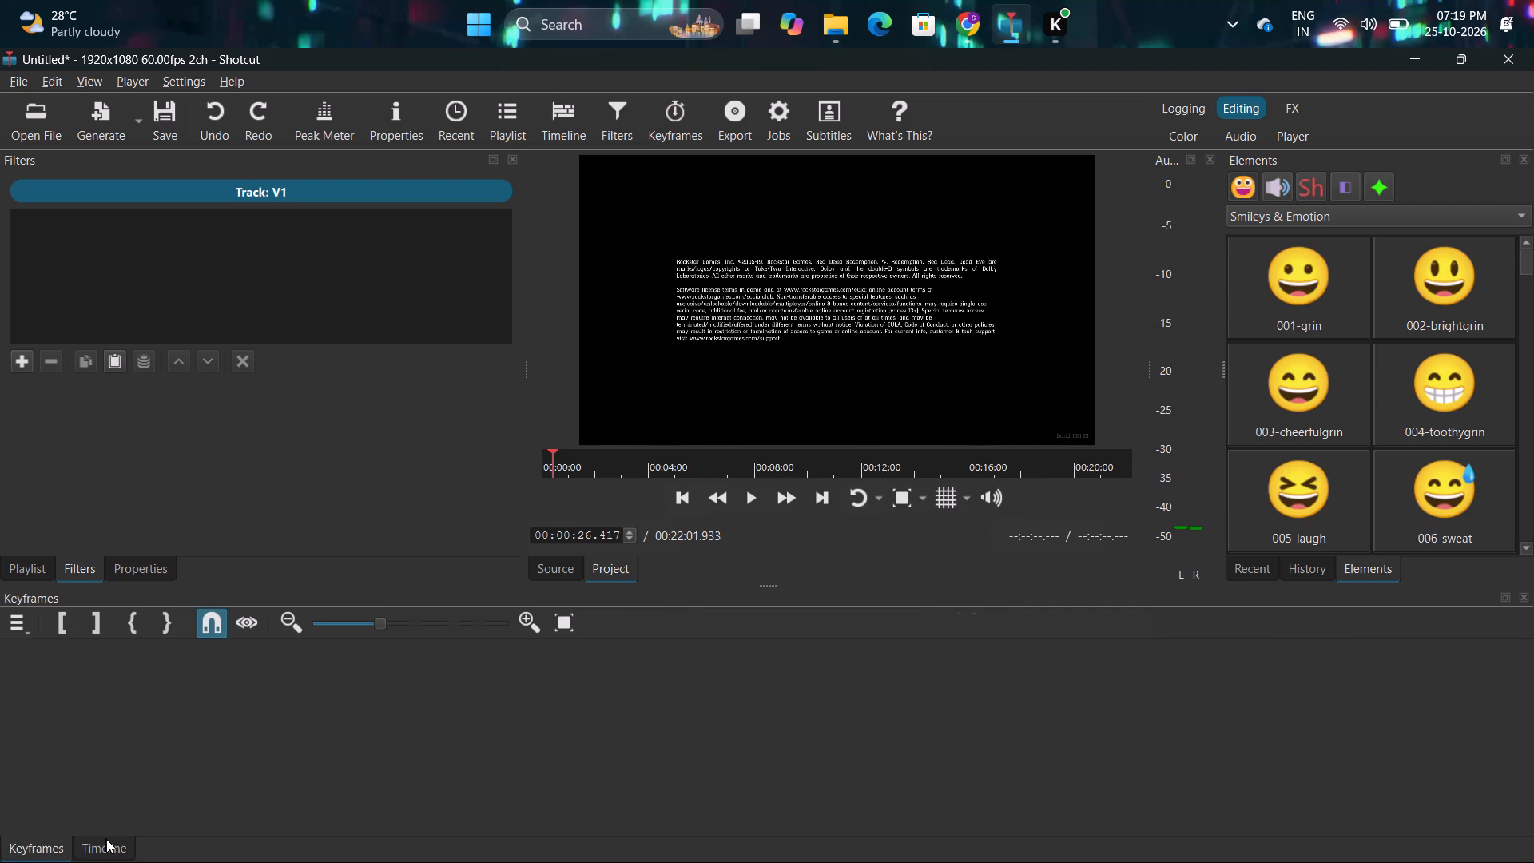
{"action": "left_click", "coordinate": [106, 839]}
Return to the project start, recheck track V1's keyframes and play the preview.
{"action": "left_click_drag", "start_coordinate": [553, 457], "coordinate": [383, 460]}
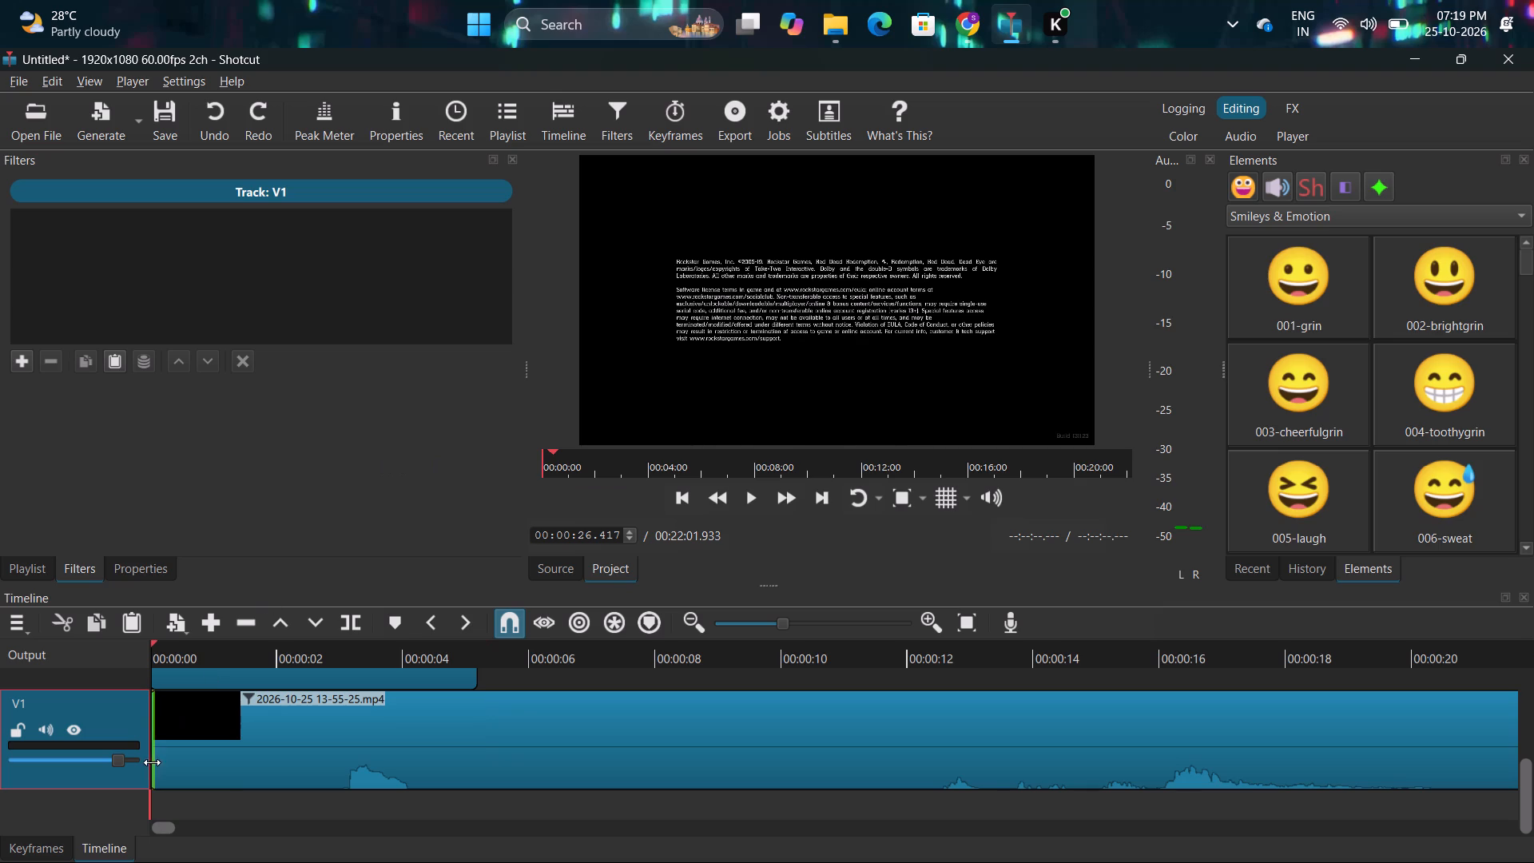
{"action": "left_click", "coordinate": [45, 850]}
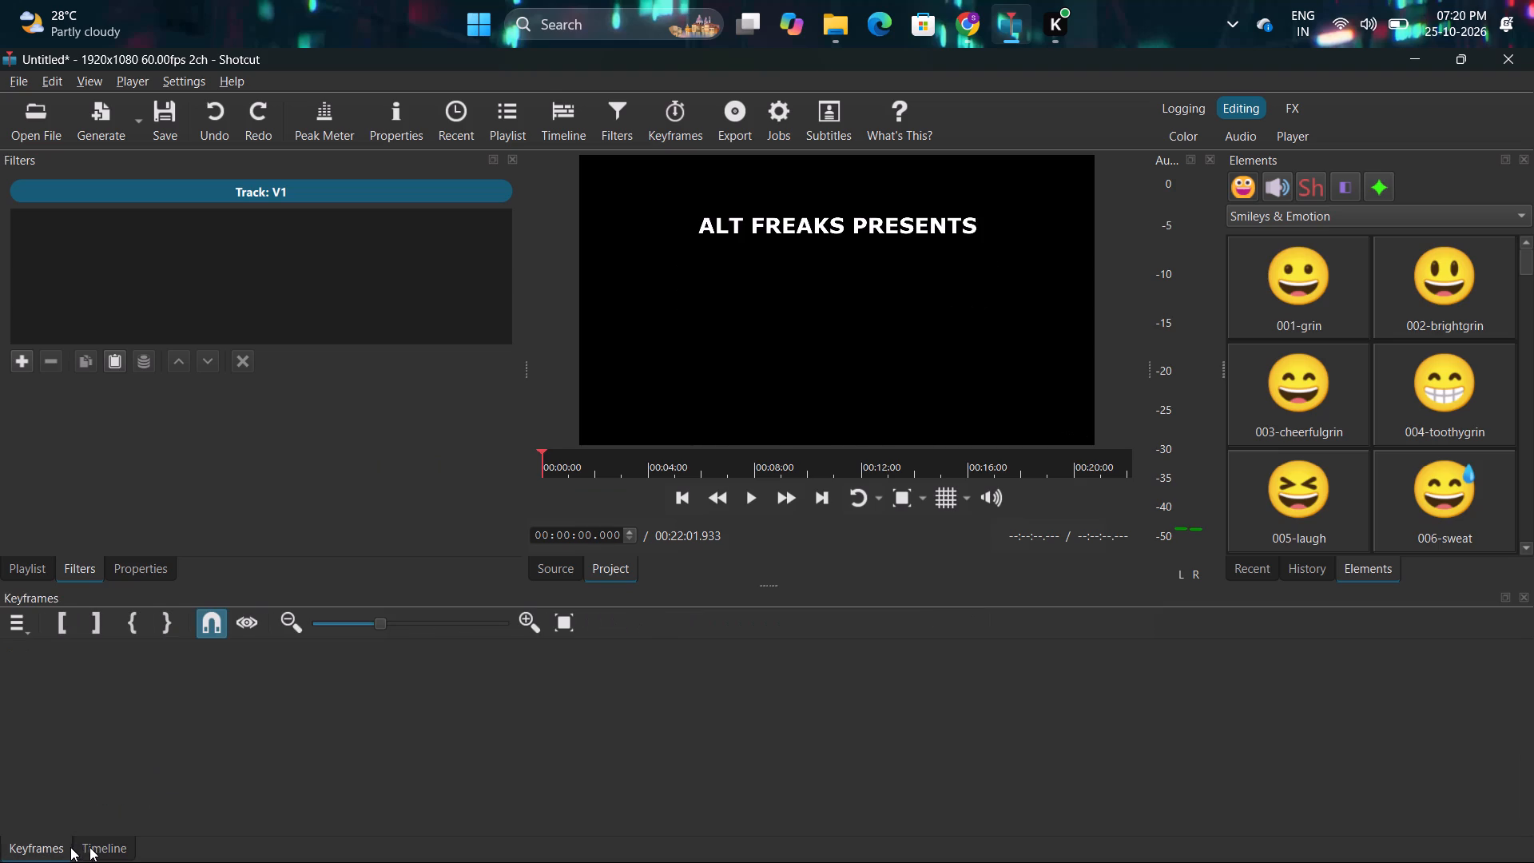
{"action": "left_click", "coordinate": [91, 846]}
{"action": "left_click", "coordinate": [747, 507]}
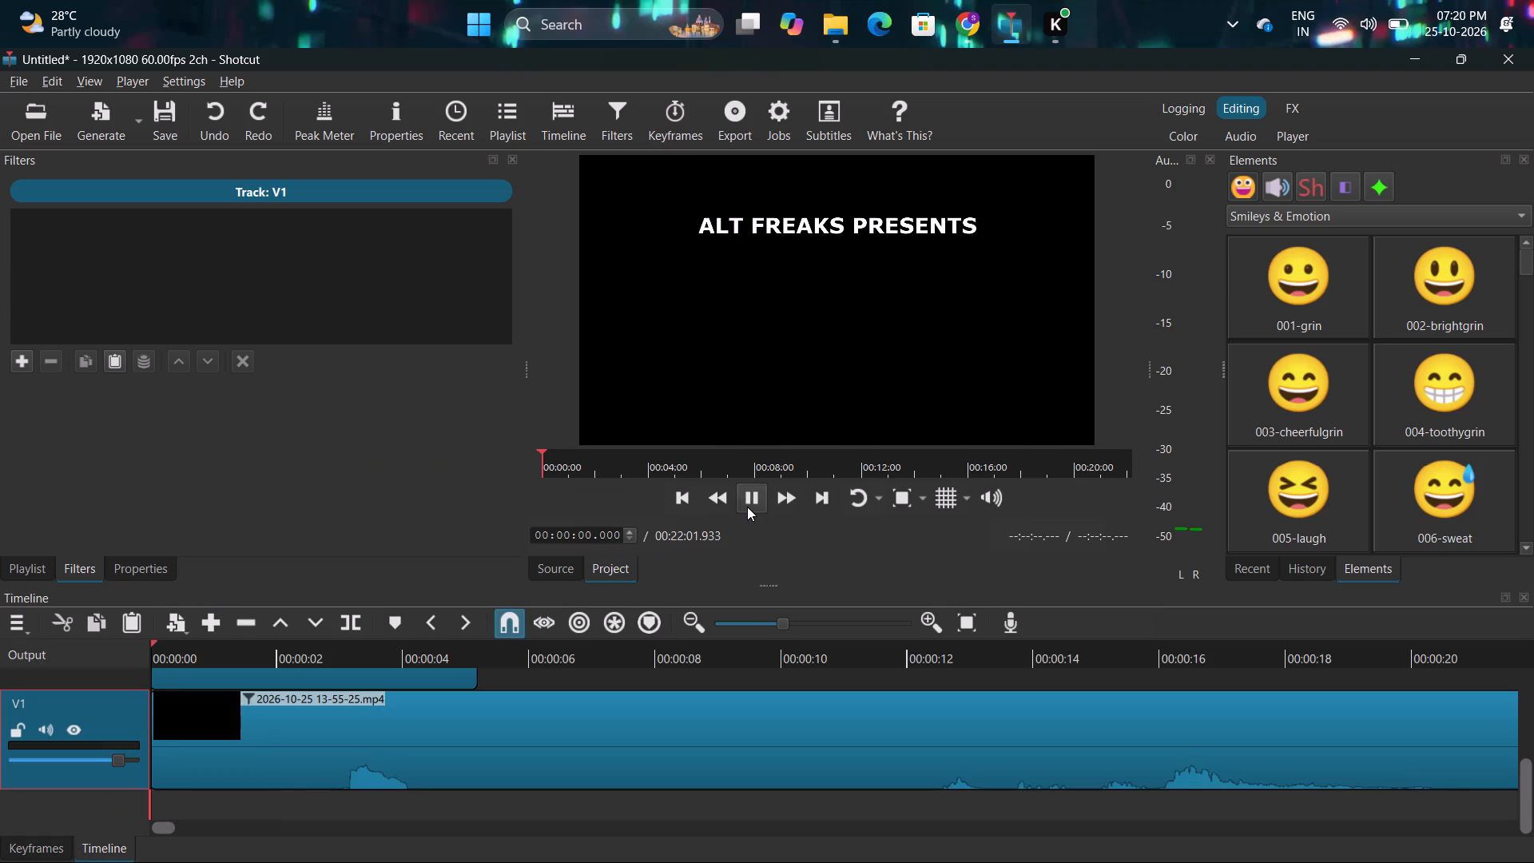
{"action": "left_click", "coordinate": [30, 849]}
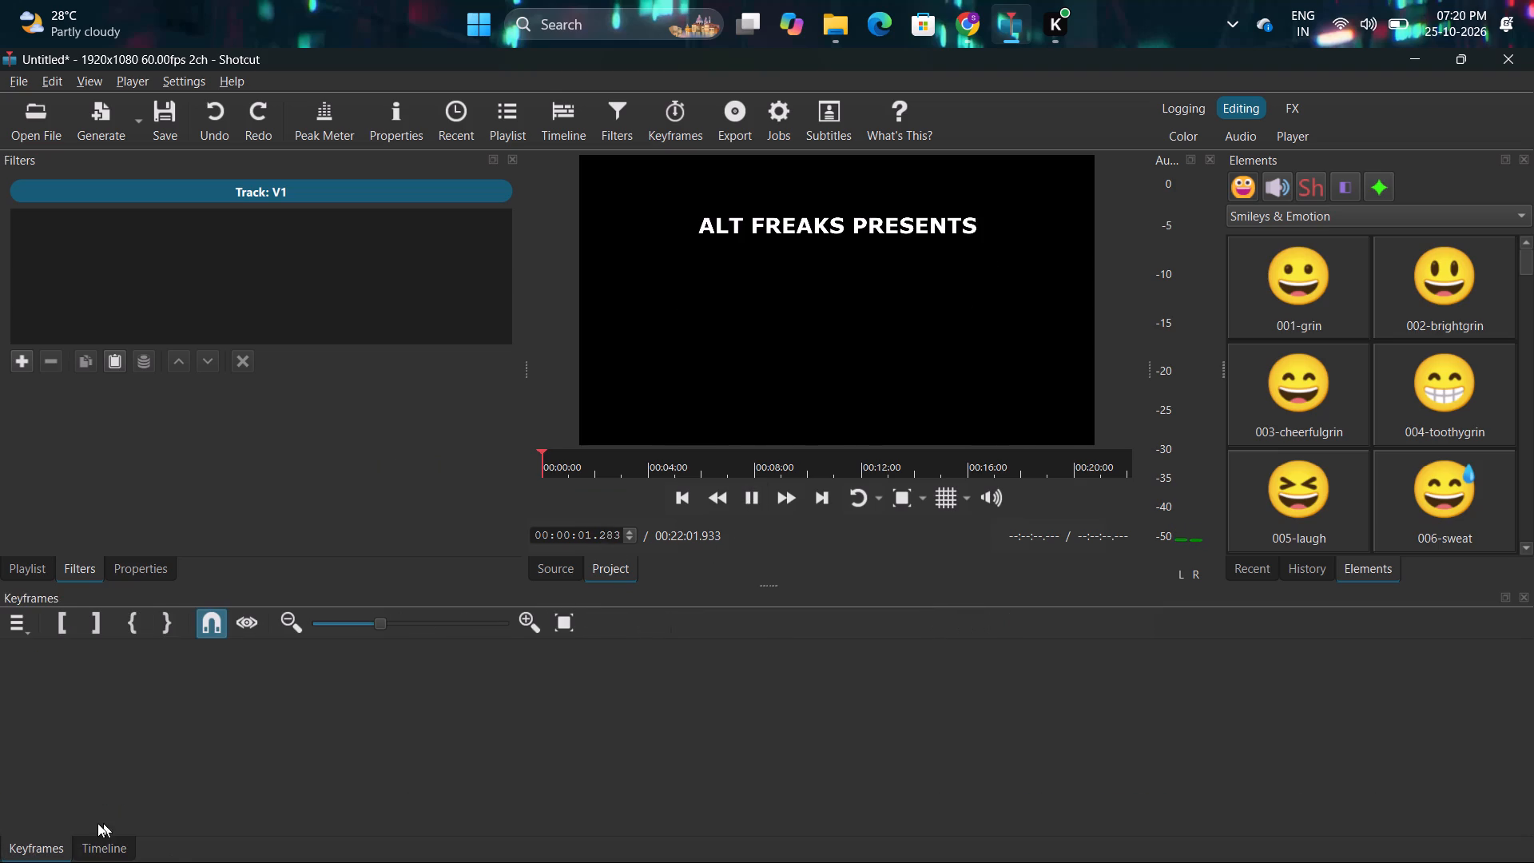
{"action": "left_click", "coordinate": [96, 843]}
Select track V3 in the timeline and check its keyframes while the preview plays.
{"action": "left_click", "coordinate": [415, 764]}
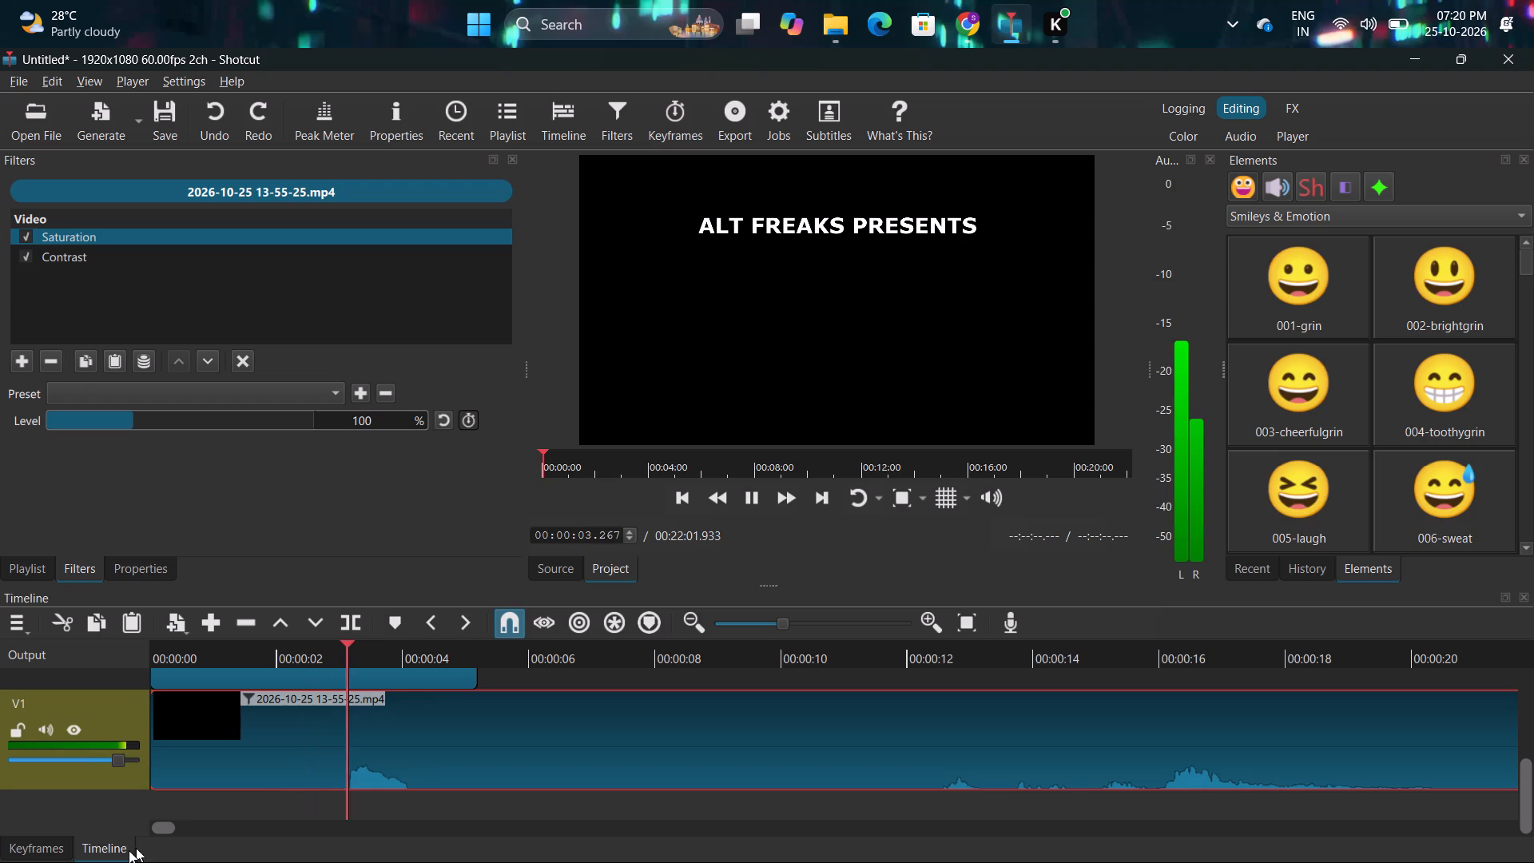
{"action": "scroll", "coordinate": [308, 791], "scroll_direction": "up", "scroll_amount": 5}
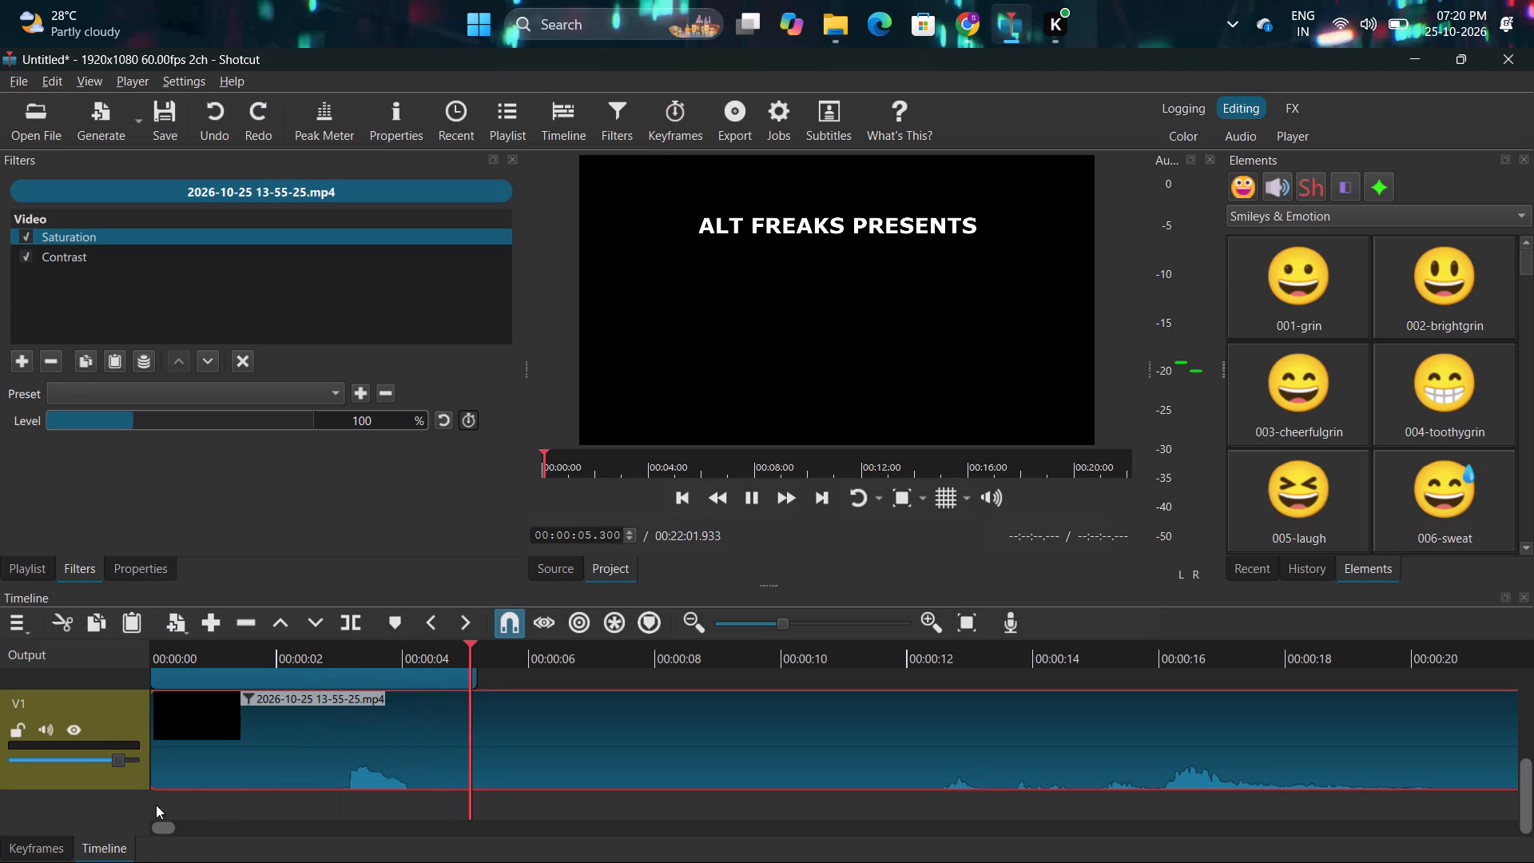
{"action": "left_click_drag", "start_coordinate": [1522, 794], "coordinate": [1526, 563]}
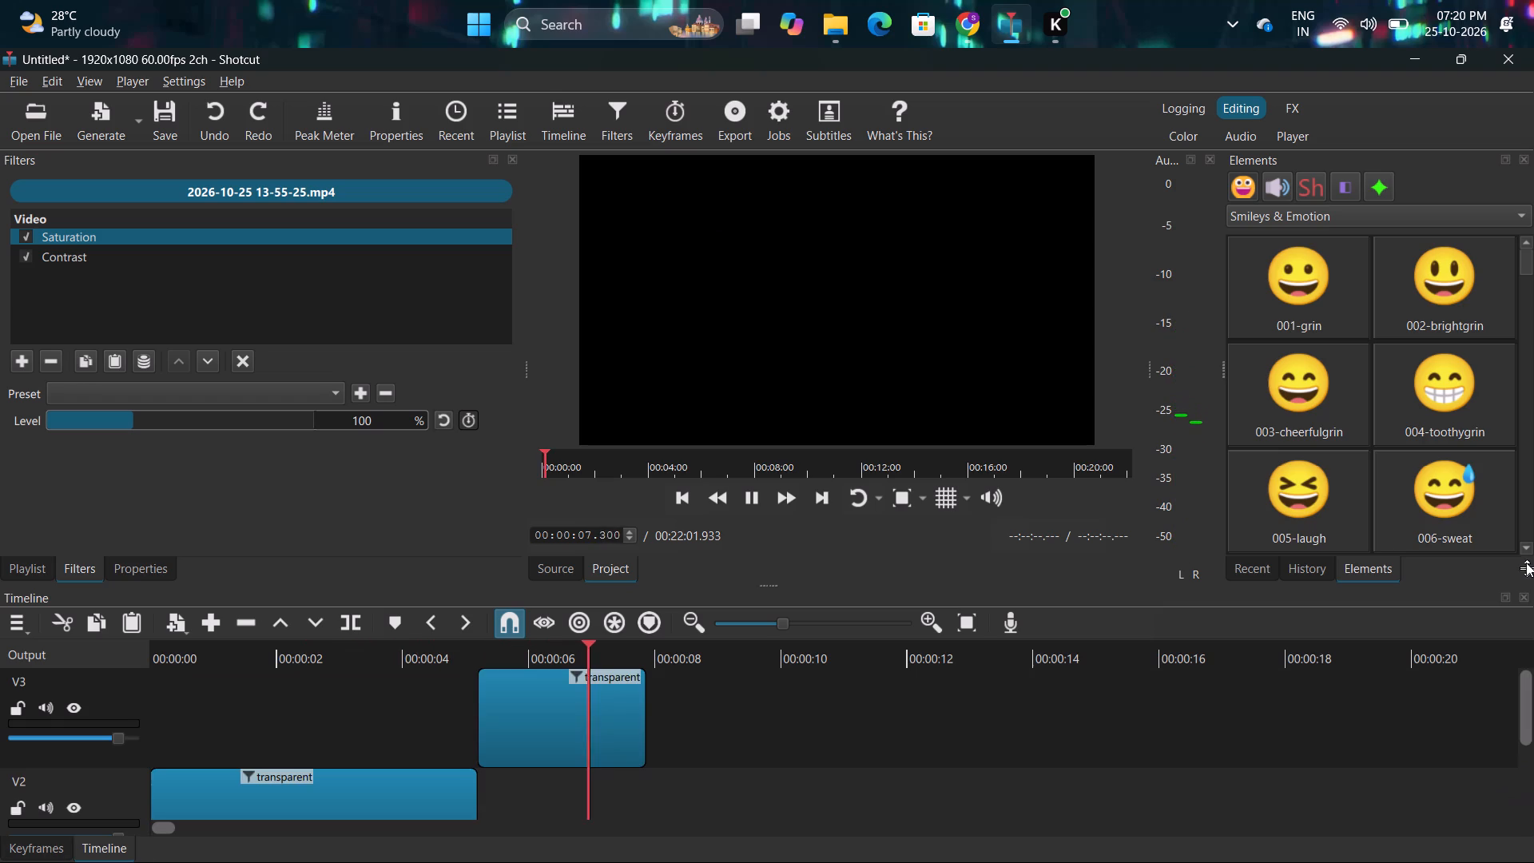
{"action": "left_click_drag", "start_coordinate": [1526, 563], "coordinate": [1524, 560]}
{"action": "left_click", "coordinate": [795, 714]}
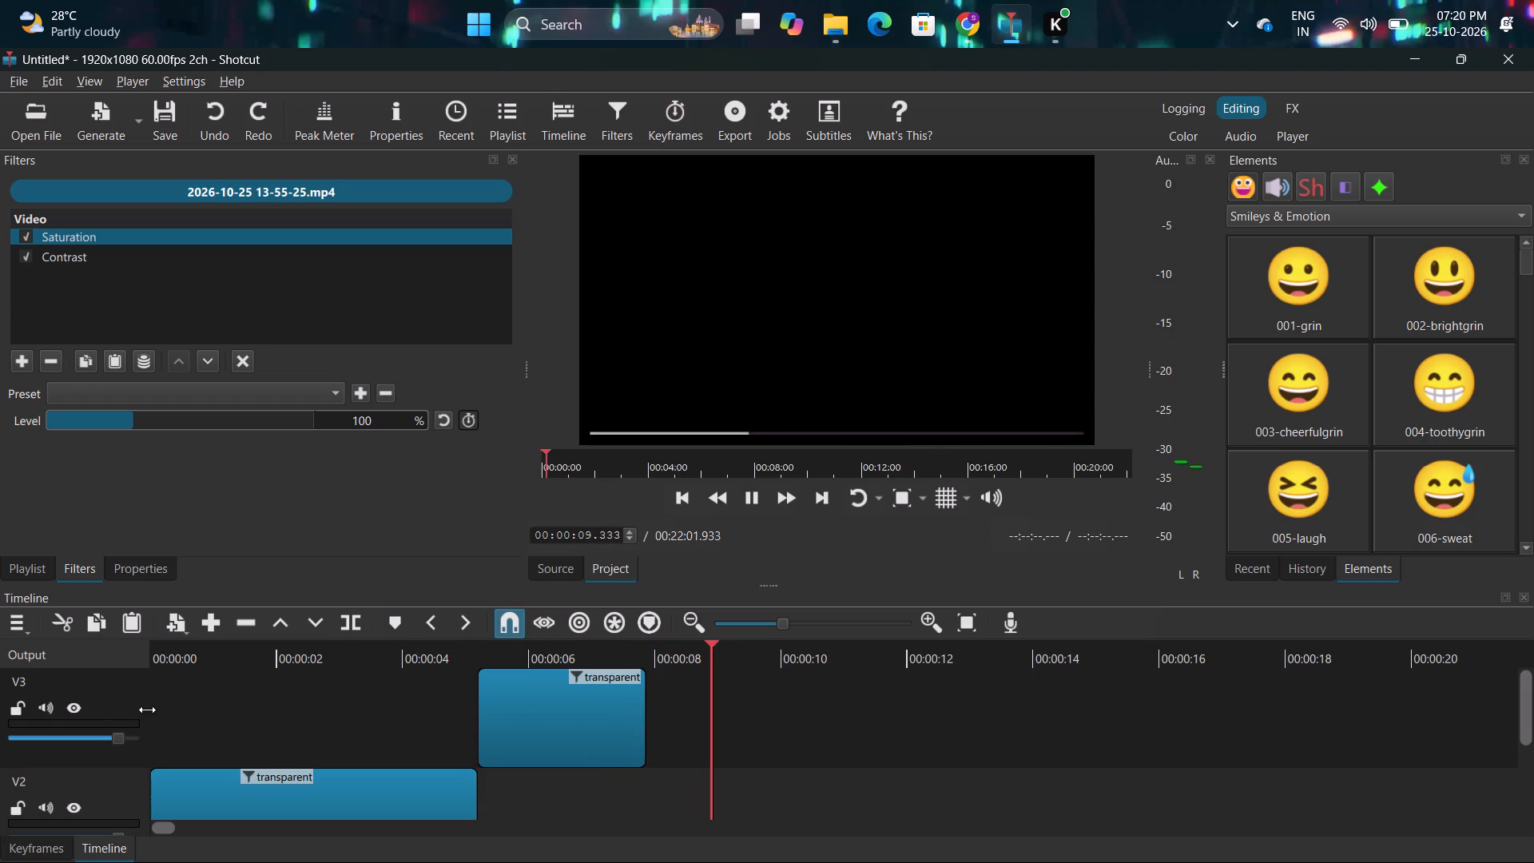
{"action": "left_click", "coordinate": [116, 714]}
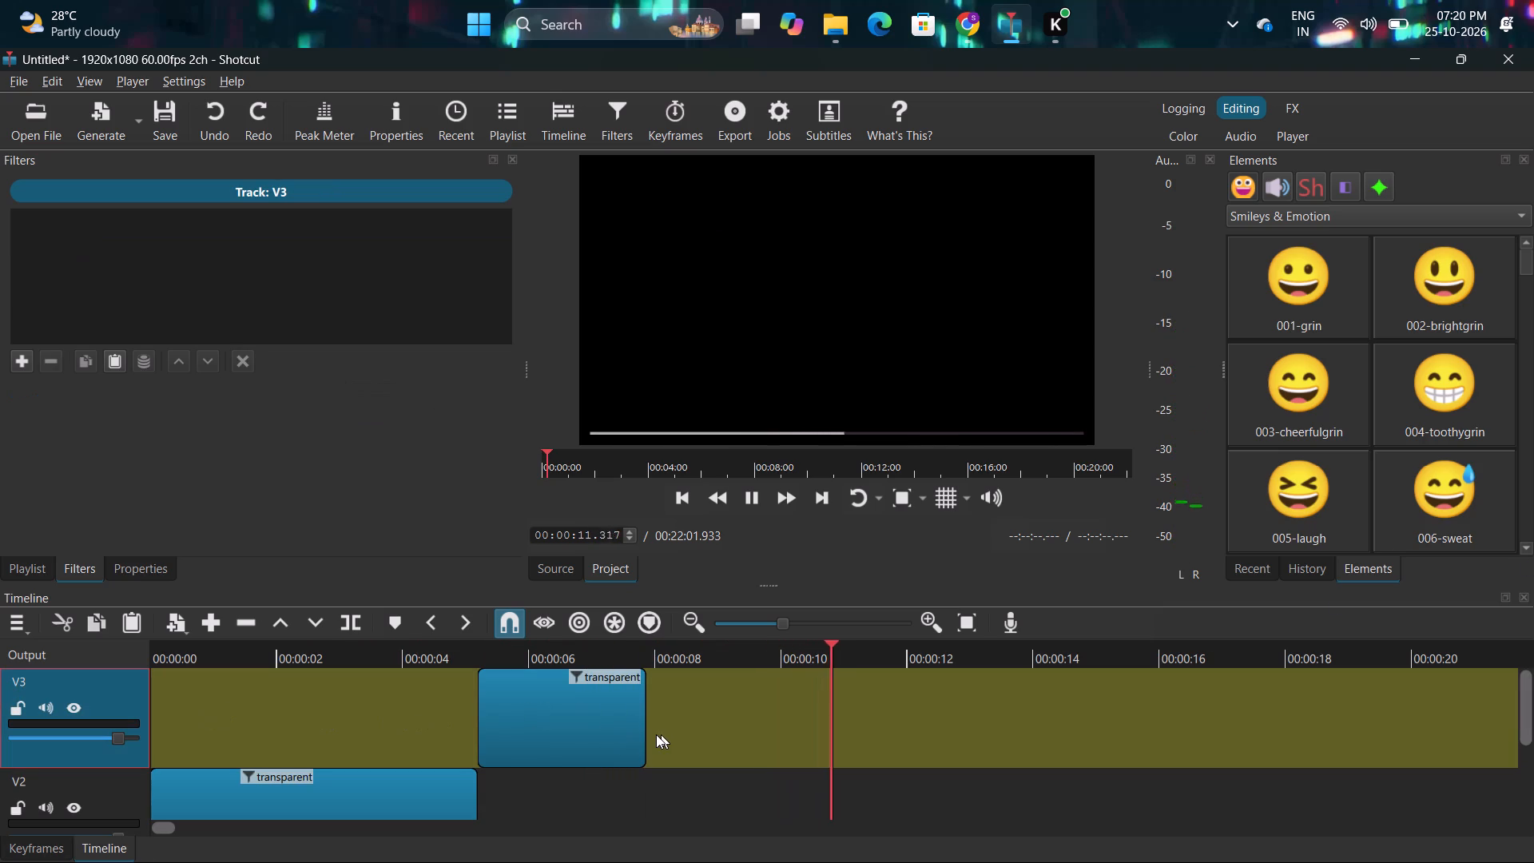
{"action": "left_click", "coordinate": [661, 734]}
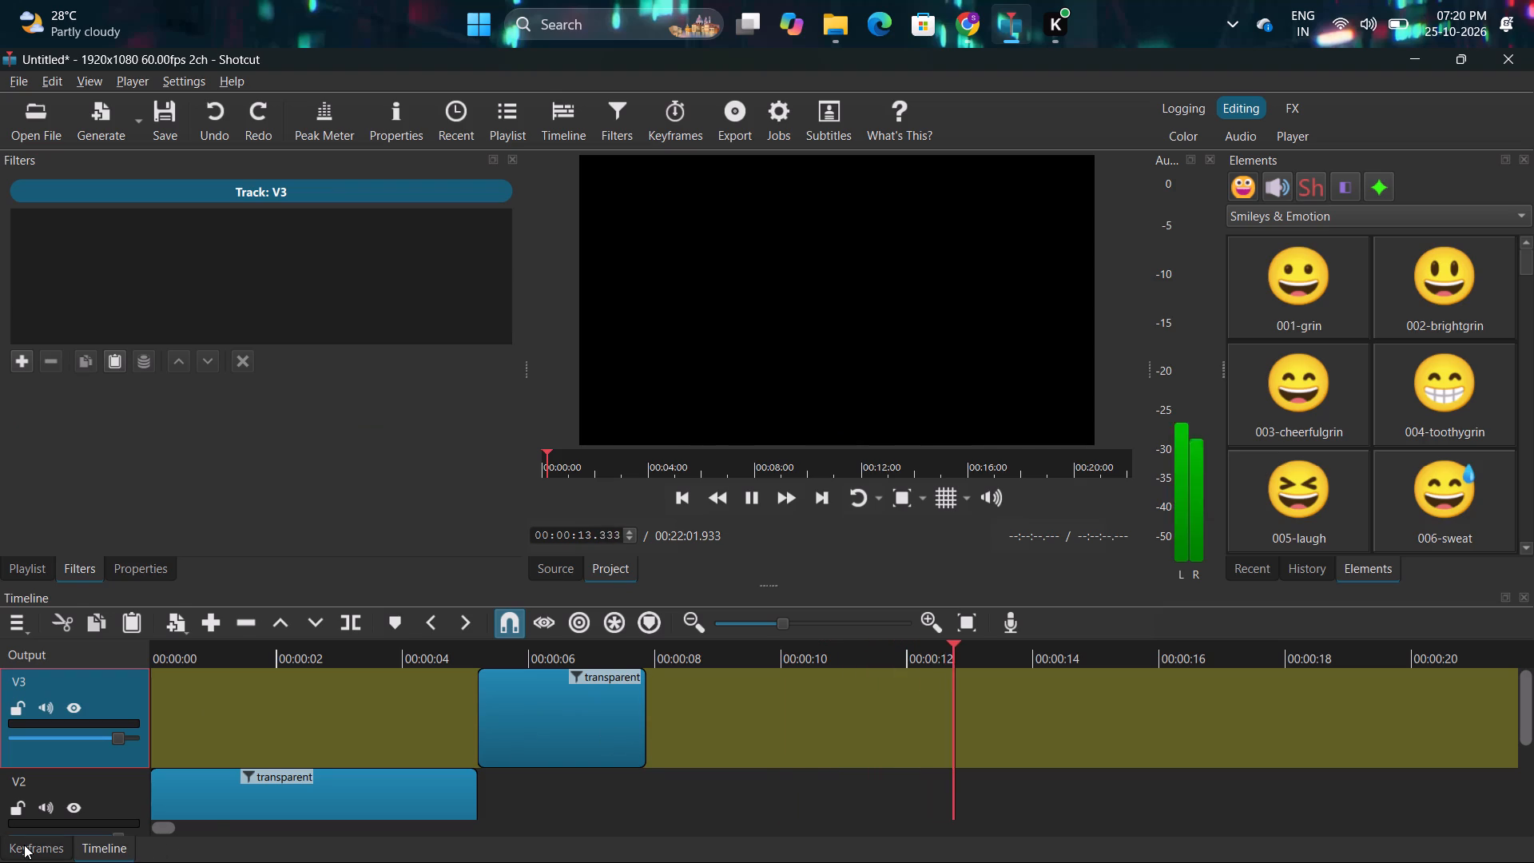
{"action": "left_click", "coordinate": [24, 845]}
{"action": "left_click", "coordinate": [105, 840]}
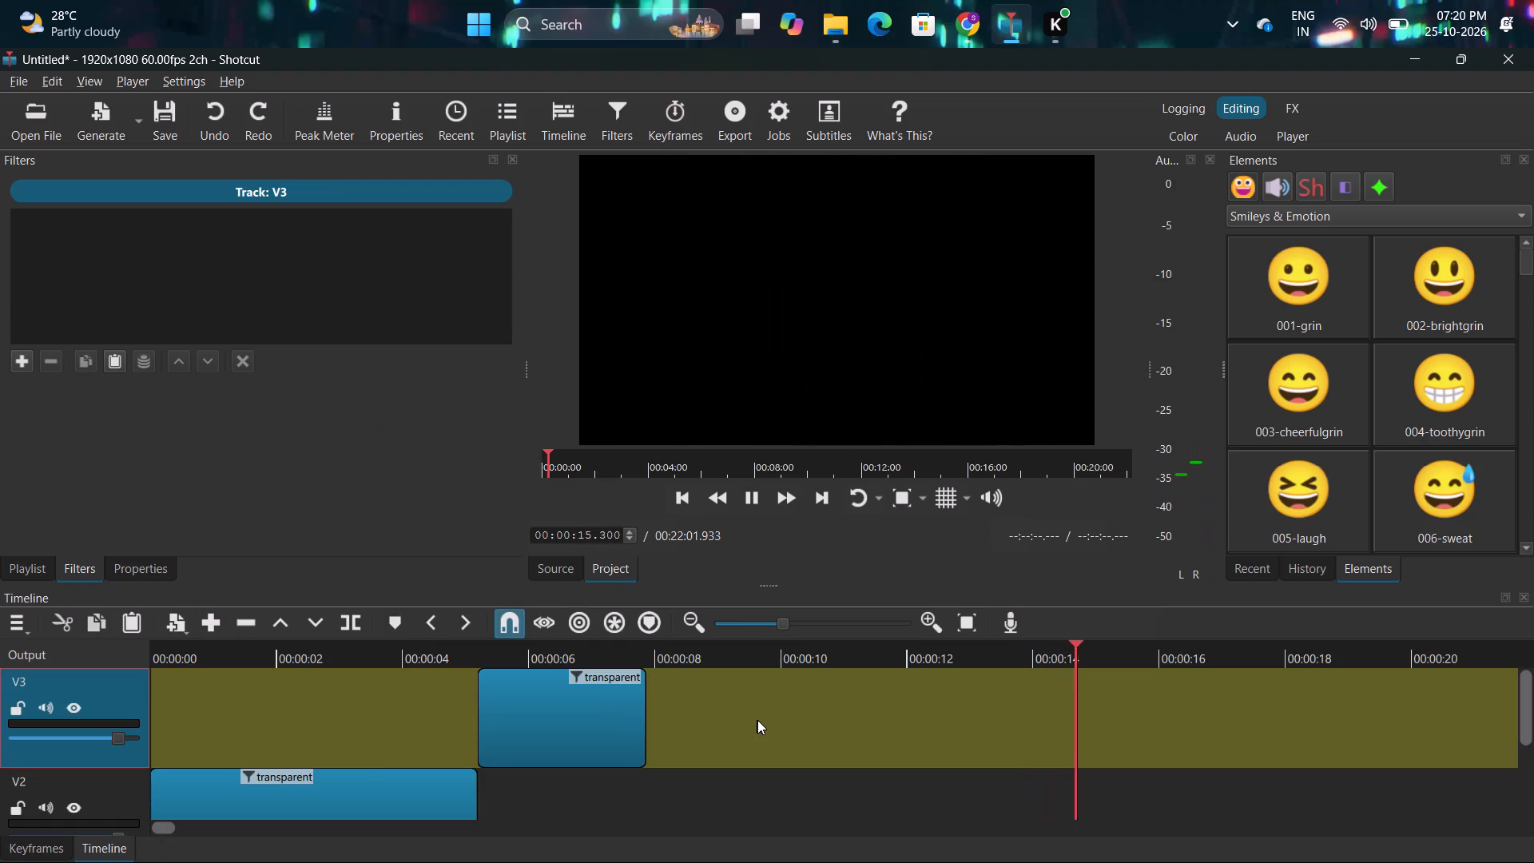
{"action": "left_click", "coordinate": [757, 720]}
Select the gameplay clip on track V1 and view its Saturation filter's keyframes.
{"action": "left_click_drag", "start_coordinate": [1528, 719], "coordinate": [1533, 862]}
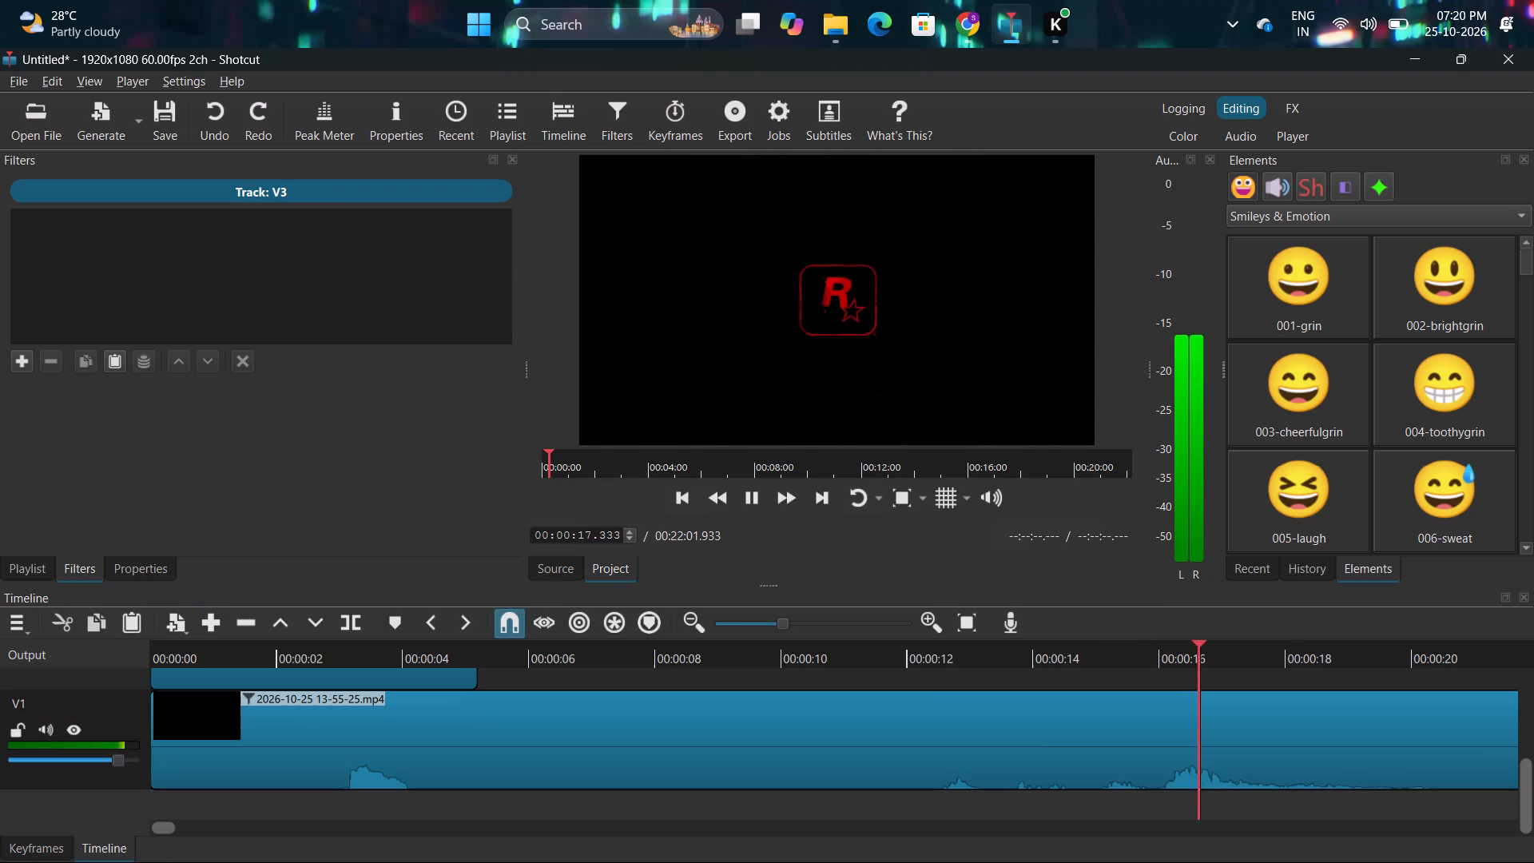
{"action": "left_click_drag", "start_coordinate": [1533, 862], "coordinate": [1528, 861]}
{"action": "left_click", "coordinate": [840, 739]}
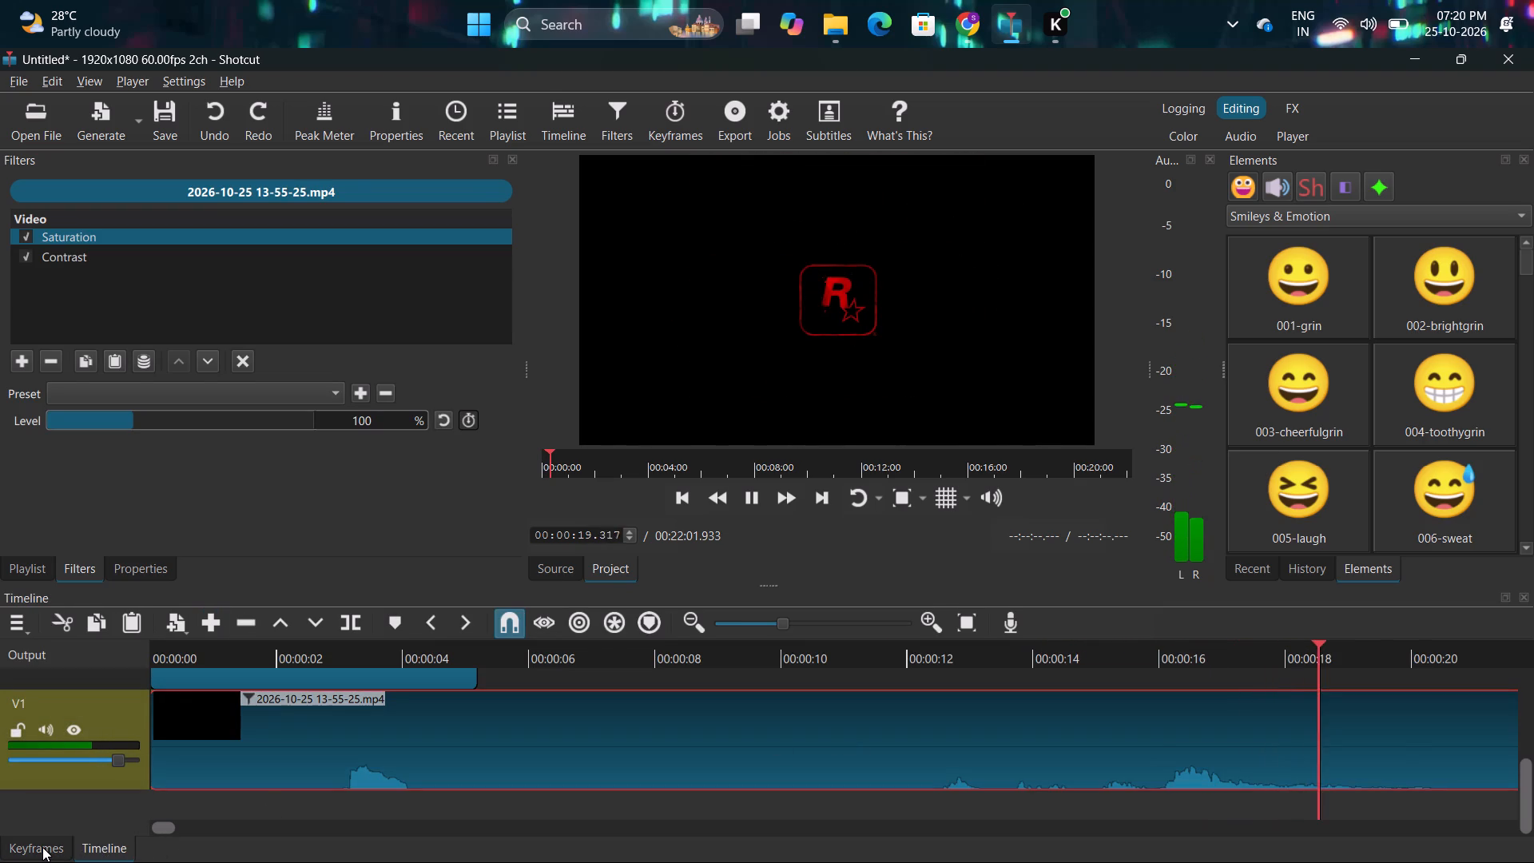
{"action": "left_click", "coordinate": [43, 847]}
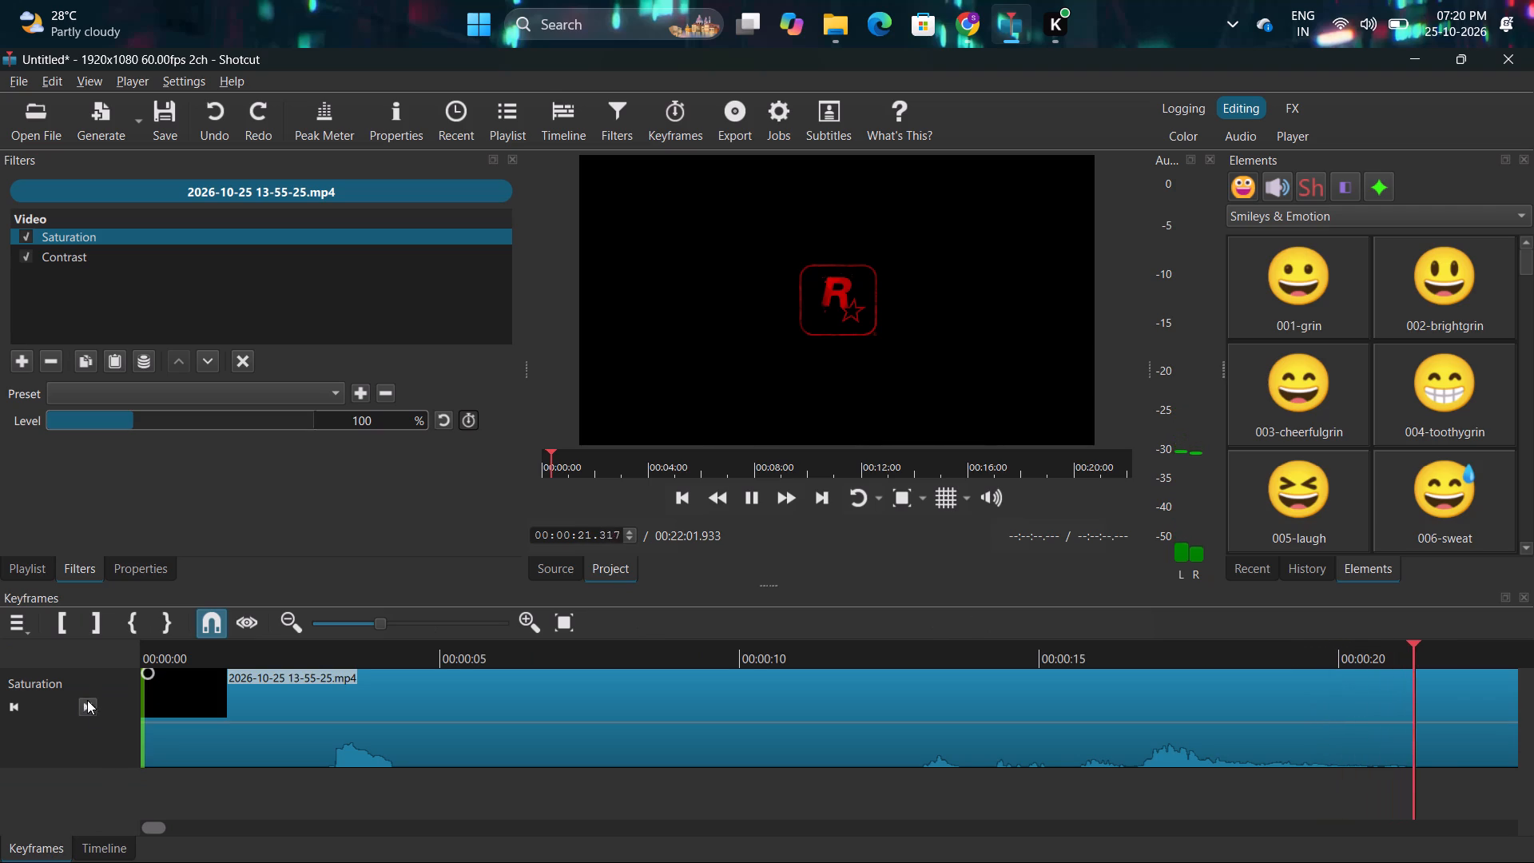
Seek to the end of the Saturation filter and back to its start, and play the preview from there.
{"action": "left_click", "coordinate": [89, 706]}
{"action": "left_click", "coordinate": [89, 706]}
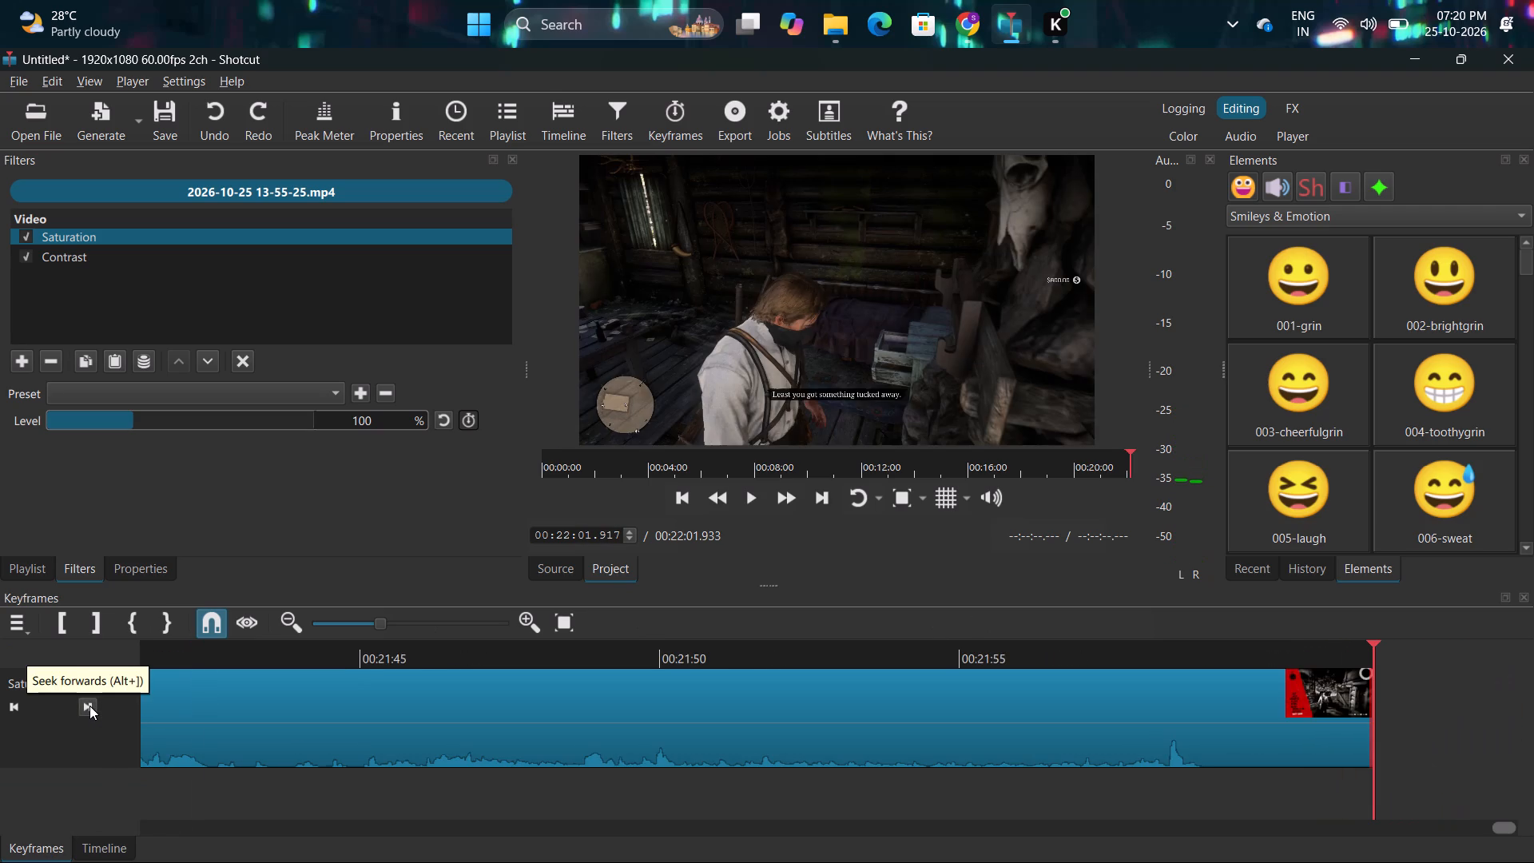
{"action": "left_click", "coordinate": [89, 706]}
{"action": "left_click", "coordinate": [9, 702]}
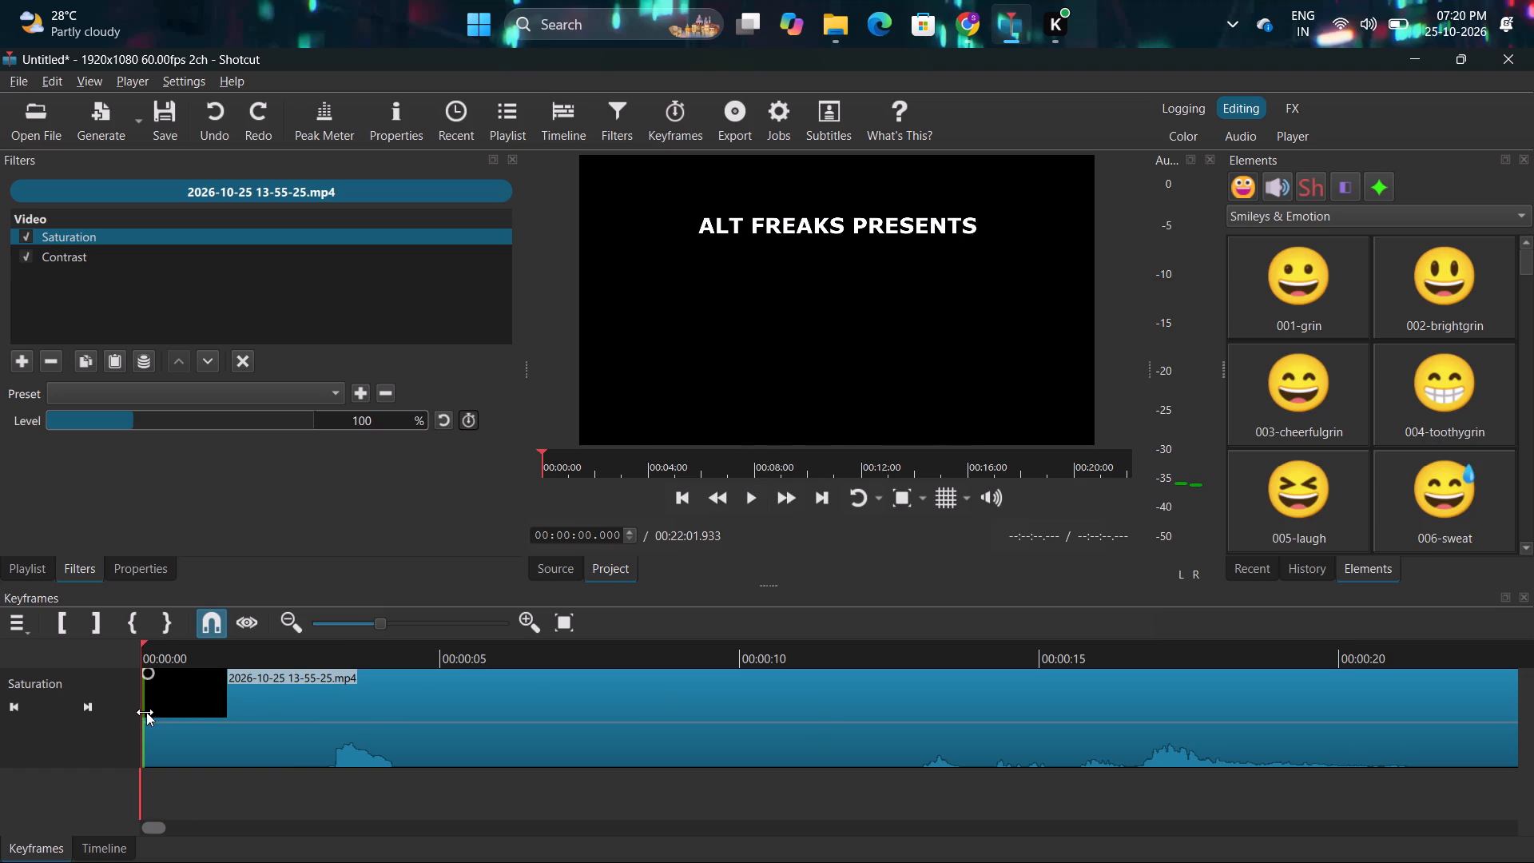
{"action": "left_click", "coordinate": [759, 496]}
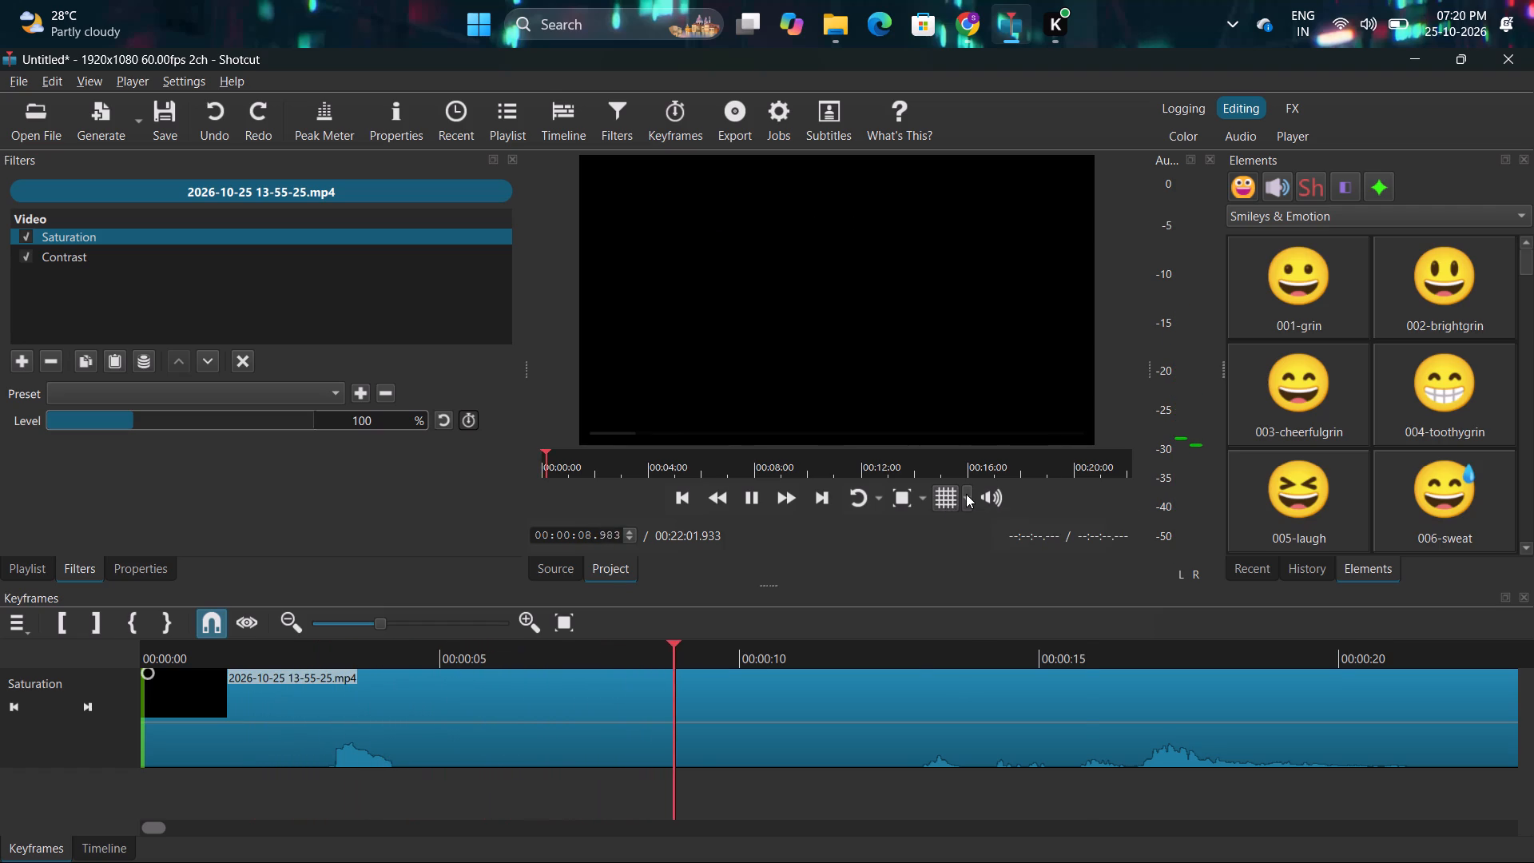
Overlay the 9:16 Frame guide on the preview.
{"action": "left_click", "coordinate": [966, 494]}
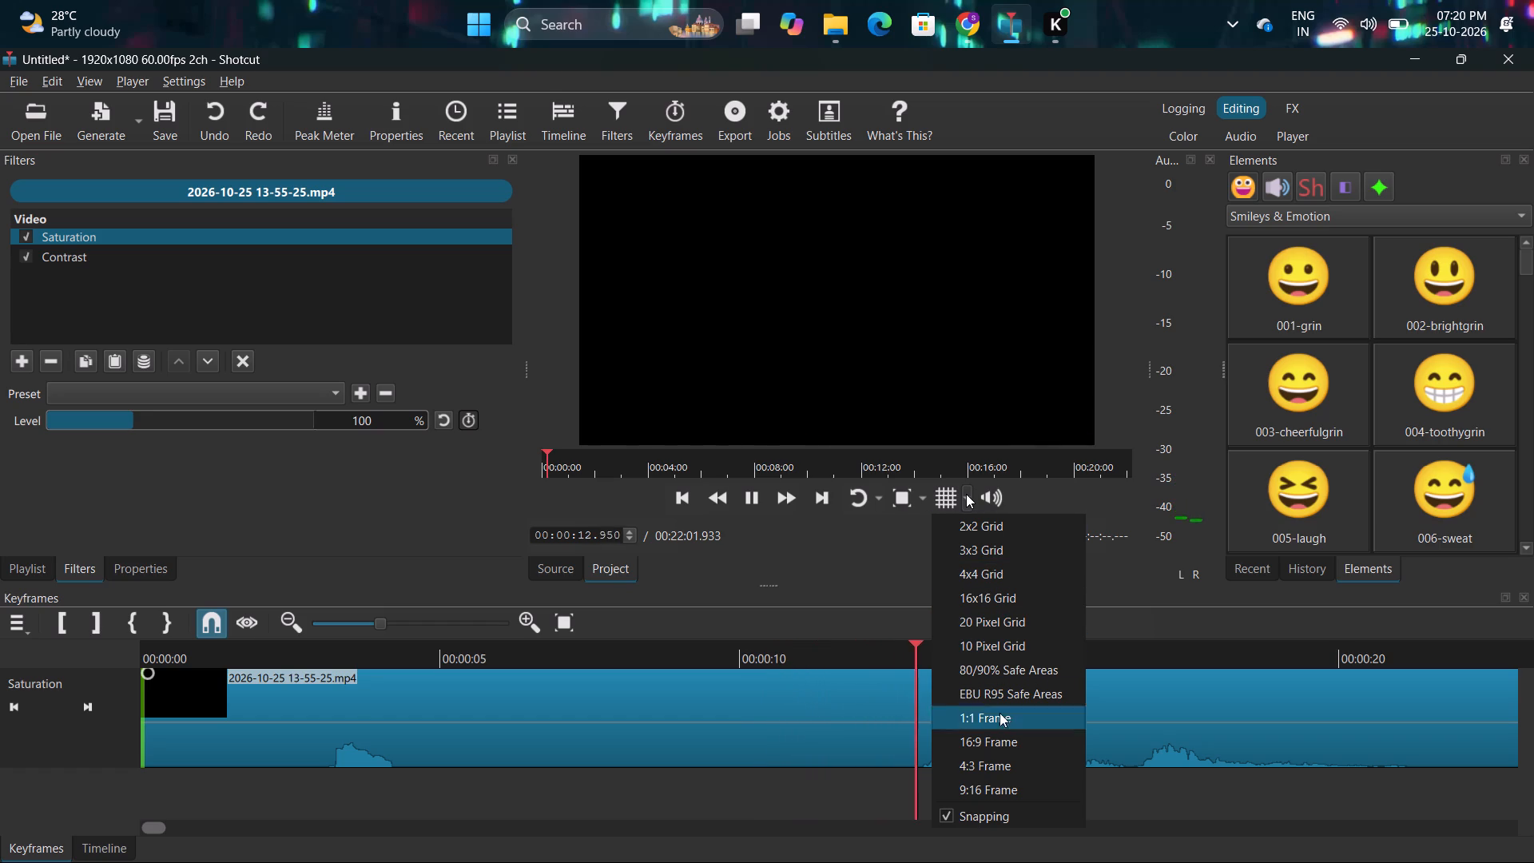
{"action": "left_click", "coordinate": [996, 783]}
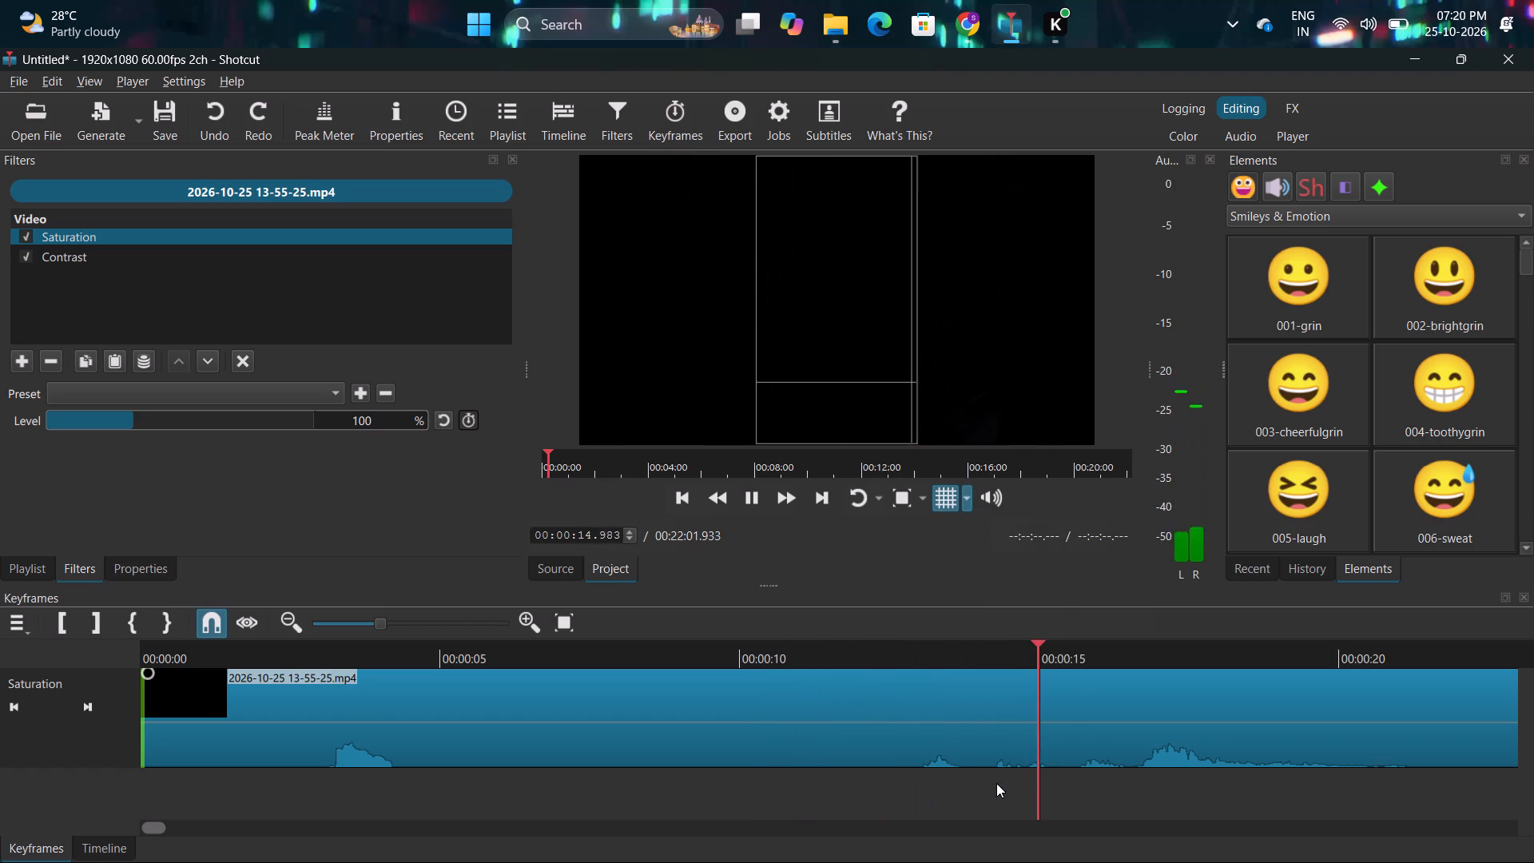
{"action": "left_click", "coordinate": [965, 507]}
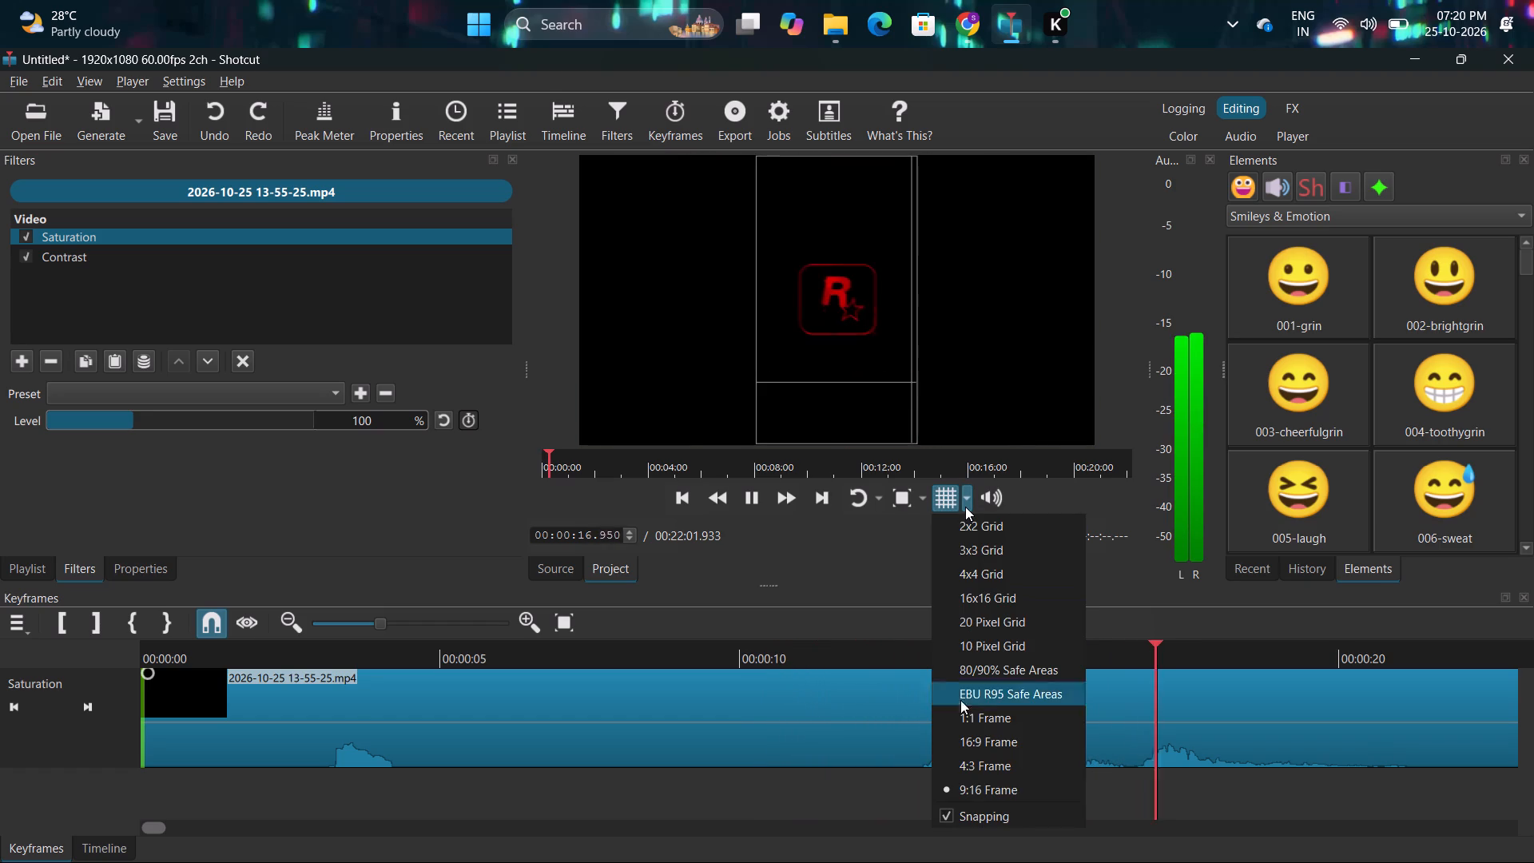
{"action": "left_click", "coordinate": [964, 781]}
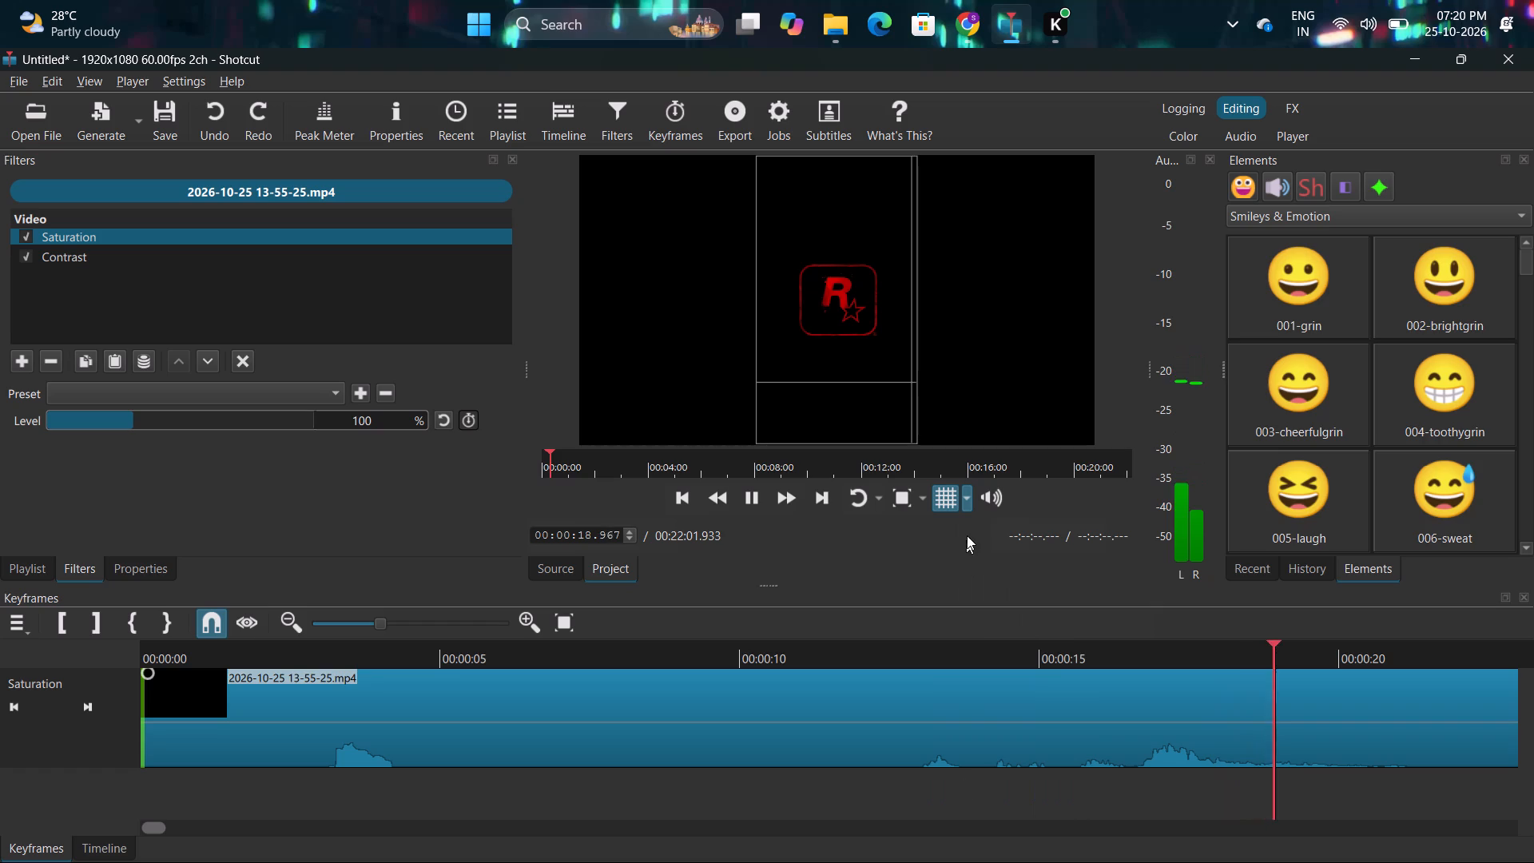
{"action": "left_click", "coordinate": [966, 503]}
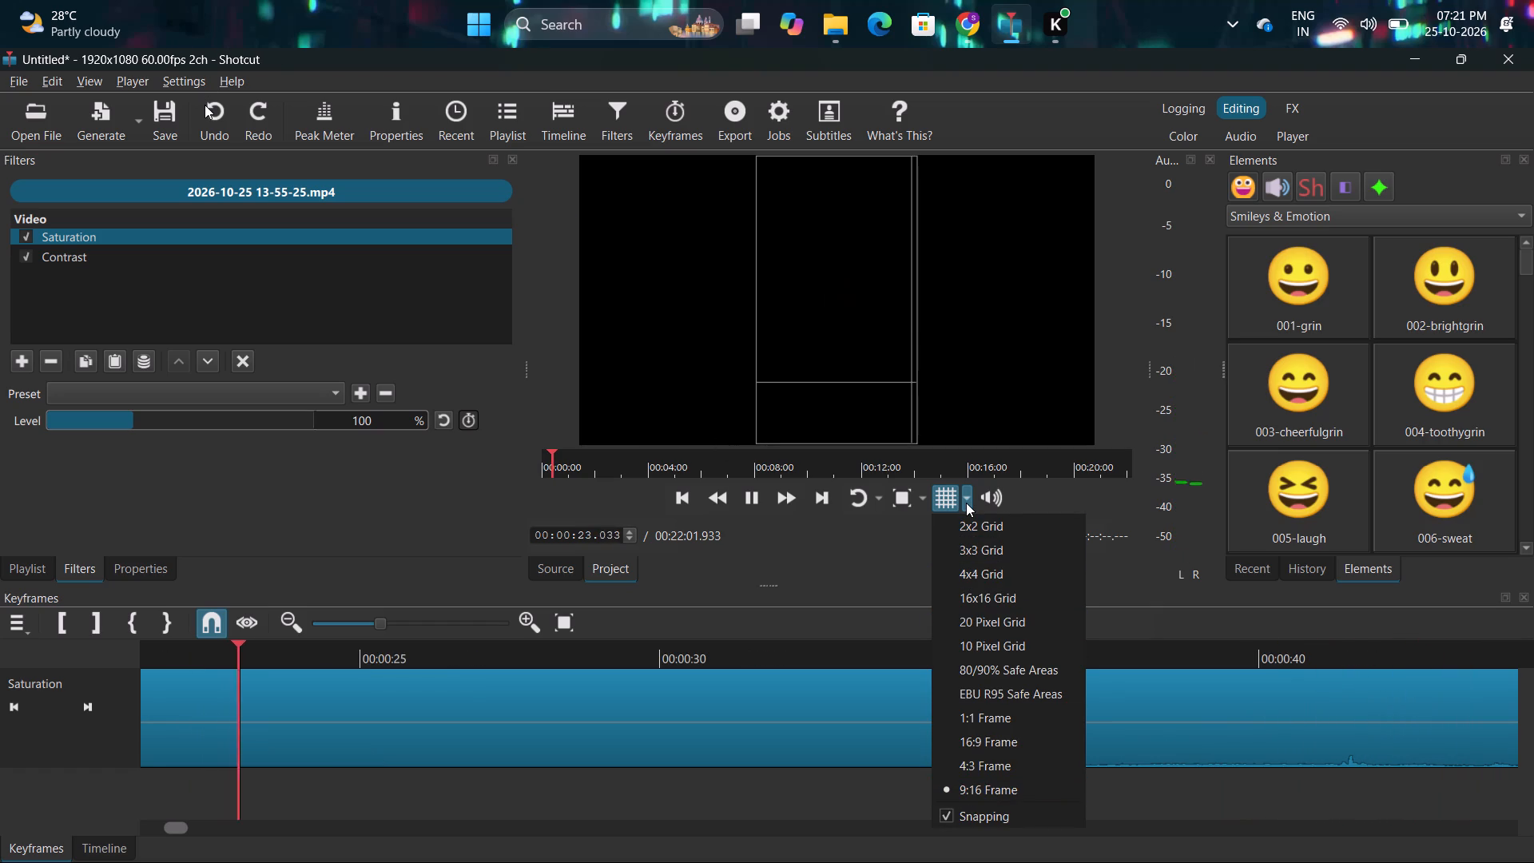
{"action": "left_click_drag", "start_coordinate": [766, 547], "coordinate": [219, 114]}
Undo the recent edits repeatedly, back past adding the Contrast and Saturation filters to the gameplay clip.
{"action": "left_click", "coordinate": [219, 114]}
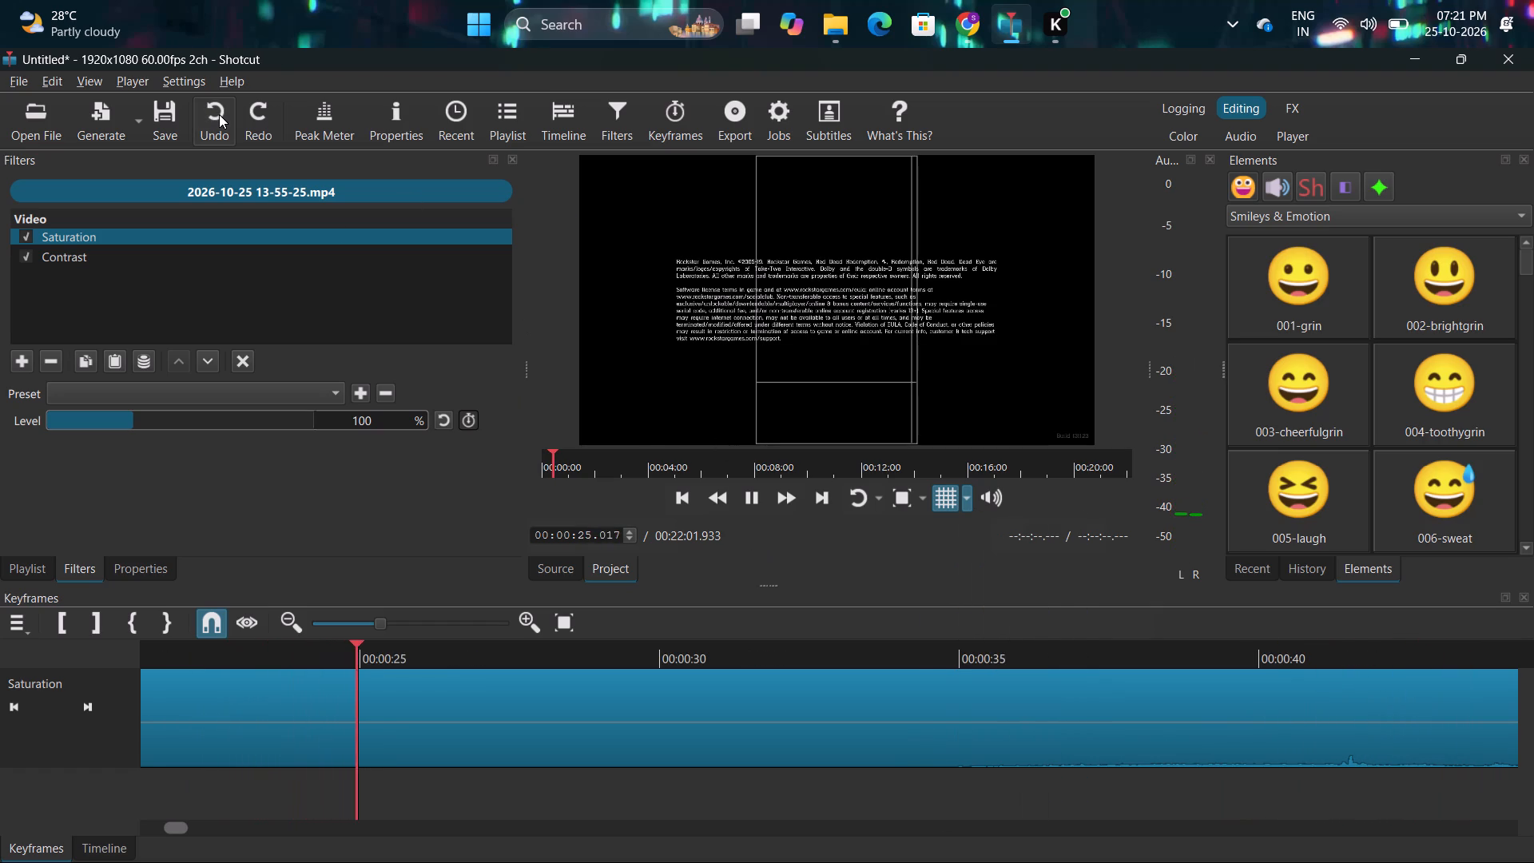
{"action": "left_click", "coordinate": [219, 114]}
{"action": "left_click", "coordinate": [219, 114]}
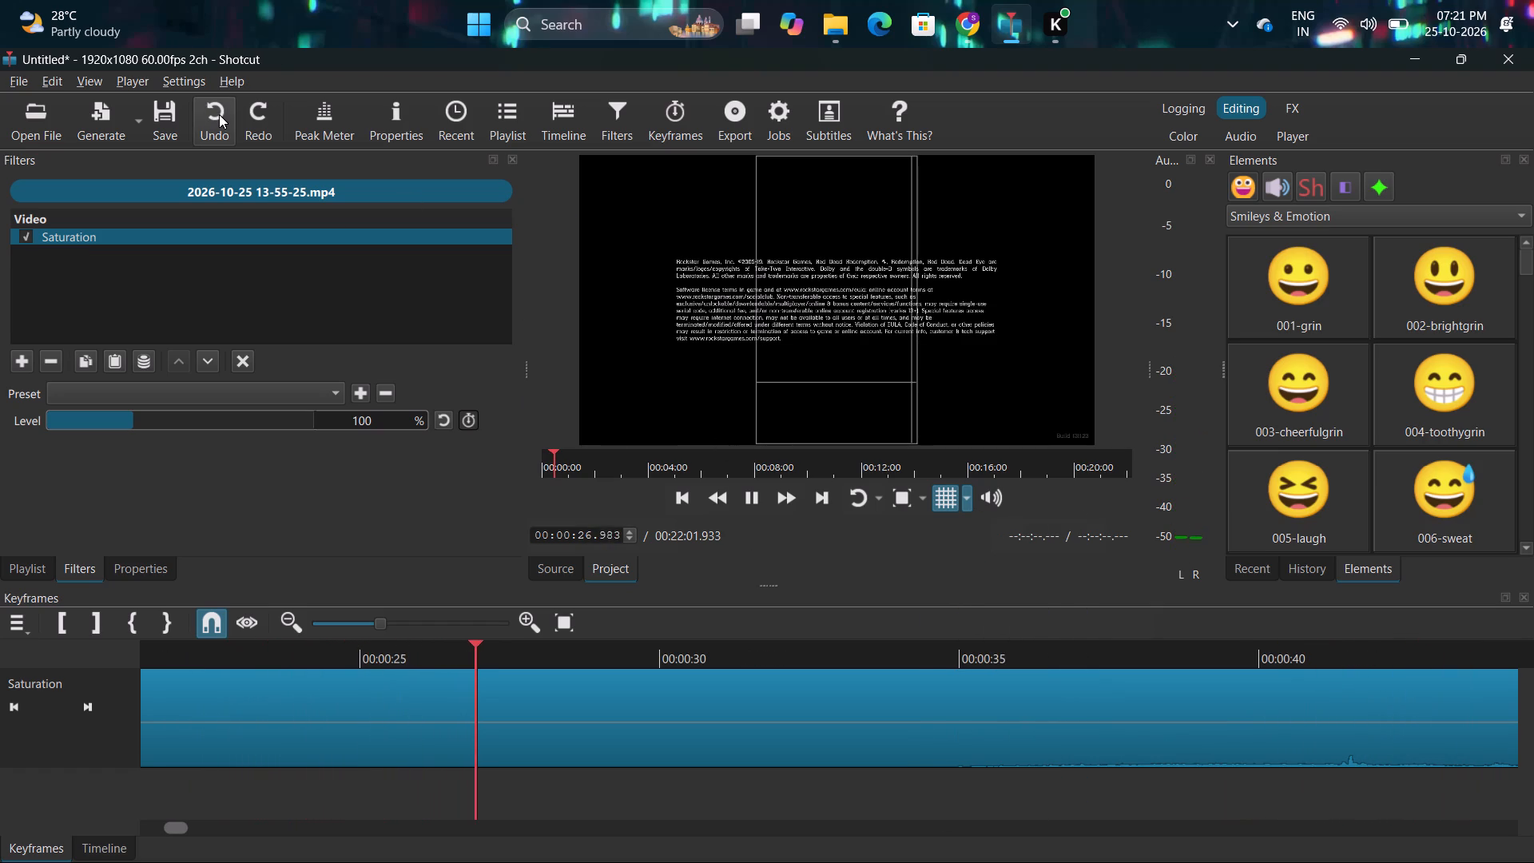
{"action": "left_click", "coordinate": [219, 114]}
{"action": "left_click", "coordinate": [219, 114]}
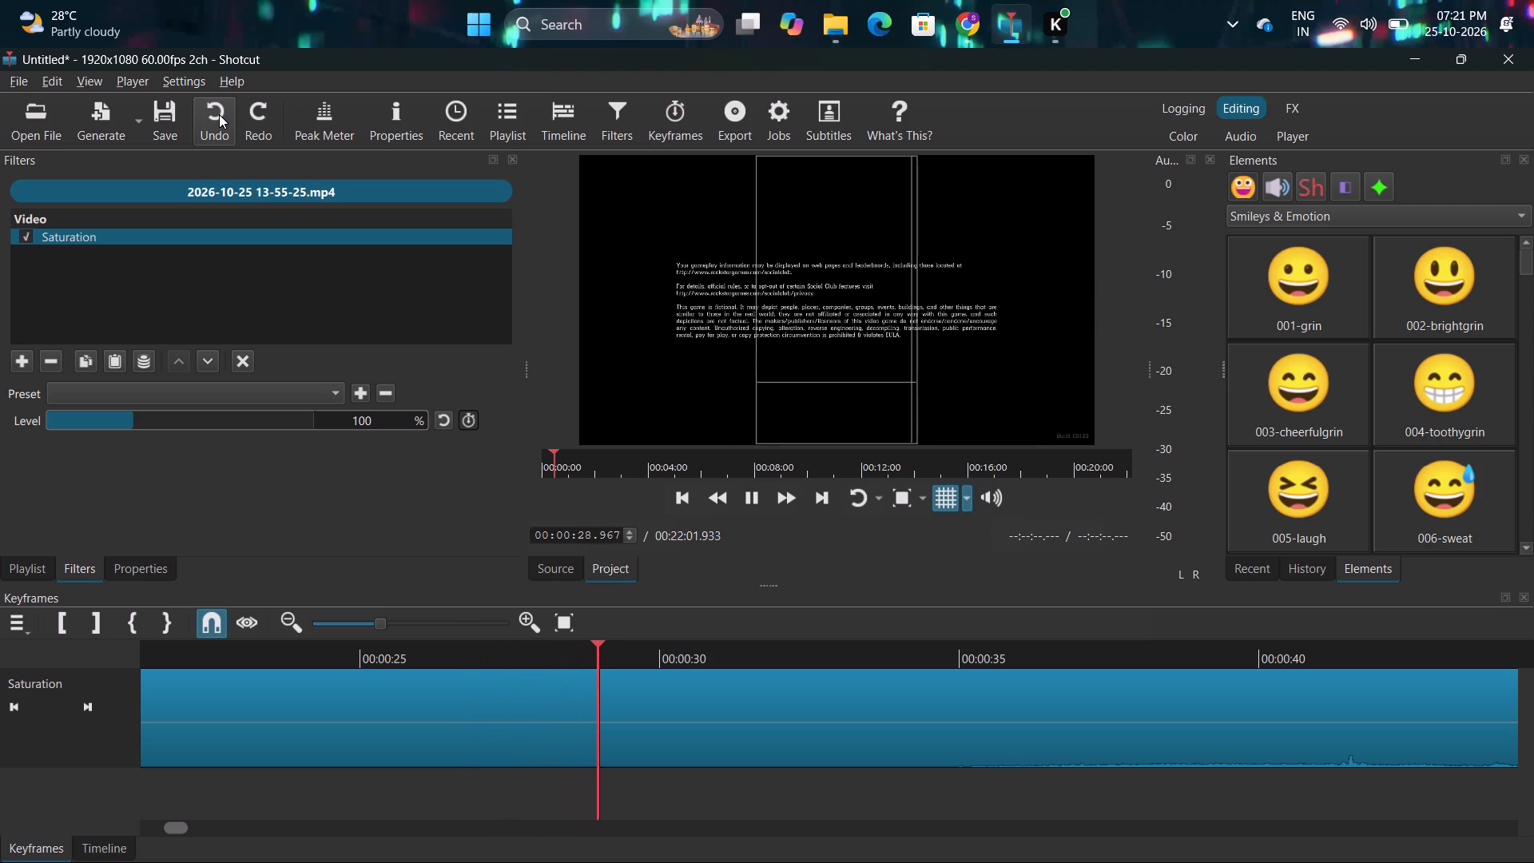
{"action": "left_click", "coordinate": [219, 114]}
{"action": "left_click", "coordinate": [209, 117]}
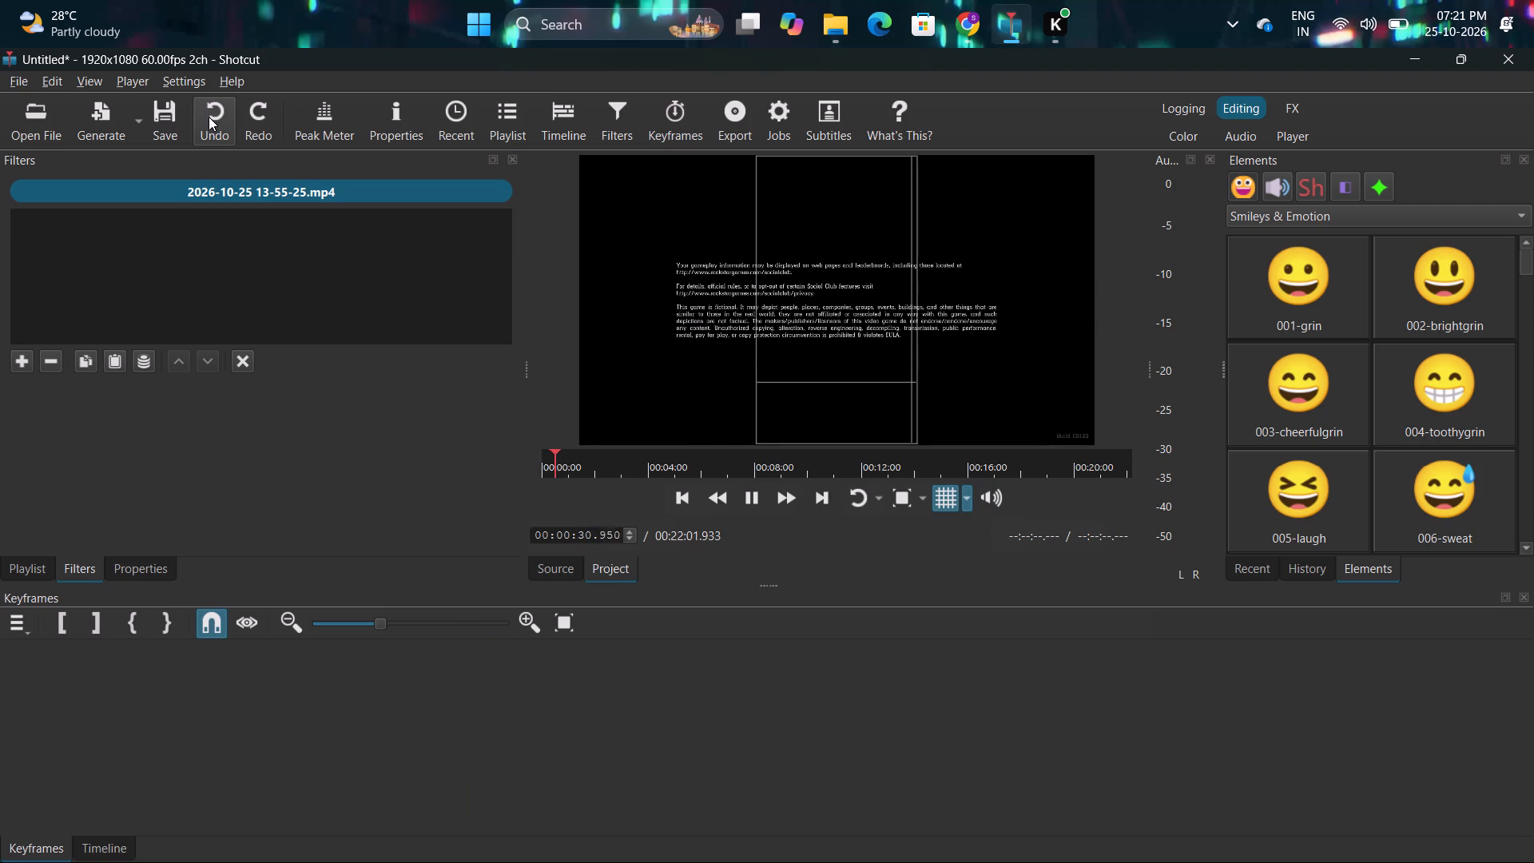
{"action": "left_click", "coordinate": [209, 117]}
{"action": "left_click", "coordinate": [209, 117]}
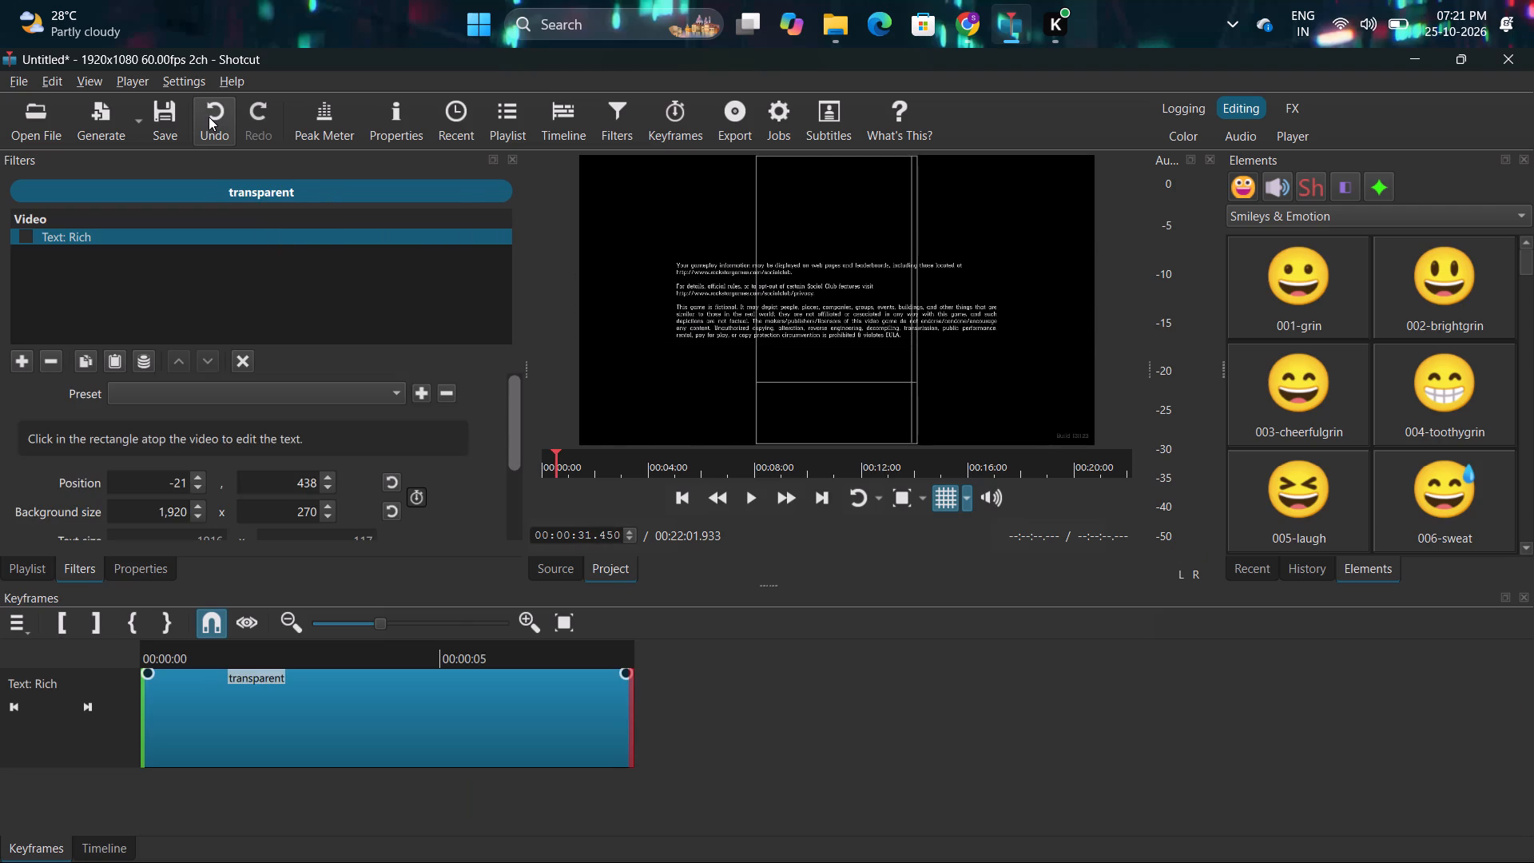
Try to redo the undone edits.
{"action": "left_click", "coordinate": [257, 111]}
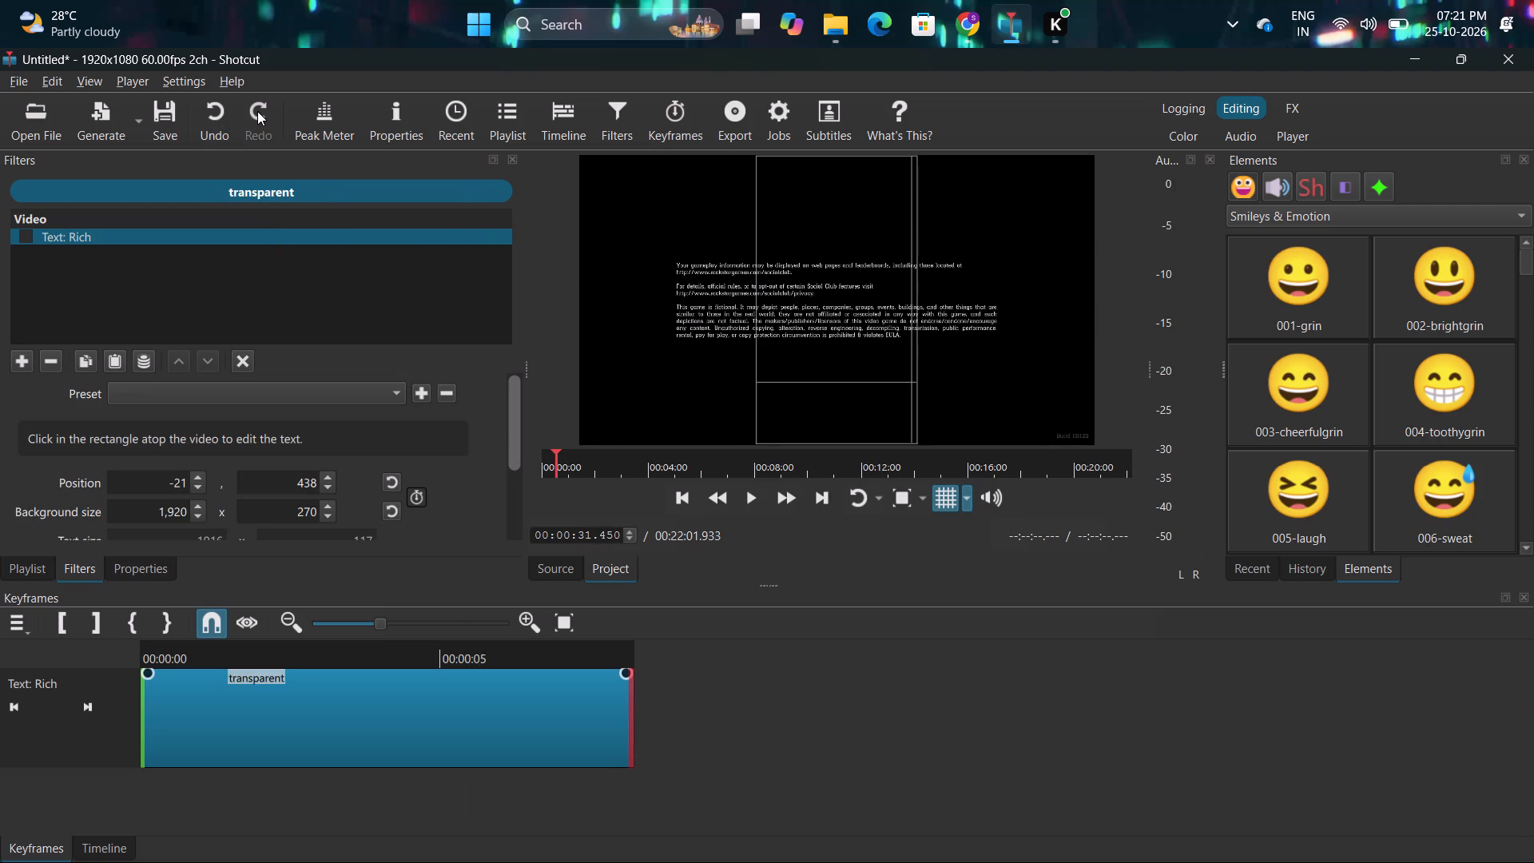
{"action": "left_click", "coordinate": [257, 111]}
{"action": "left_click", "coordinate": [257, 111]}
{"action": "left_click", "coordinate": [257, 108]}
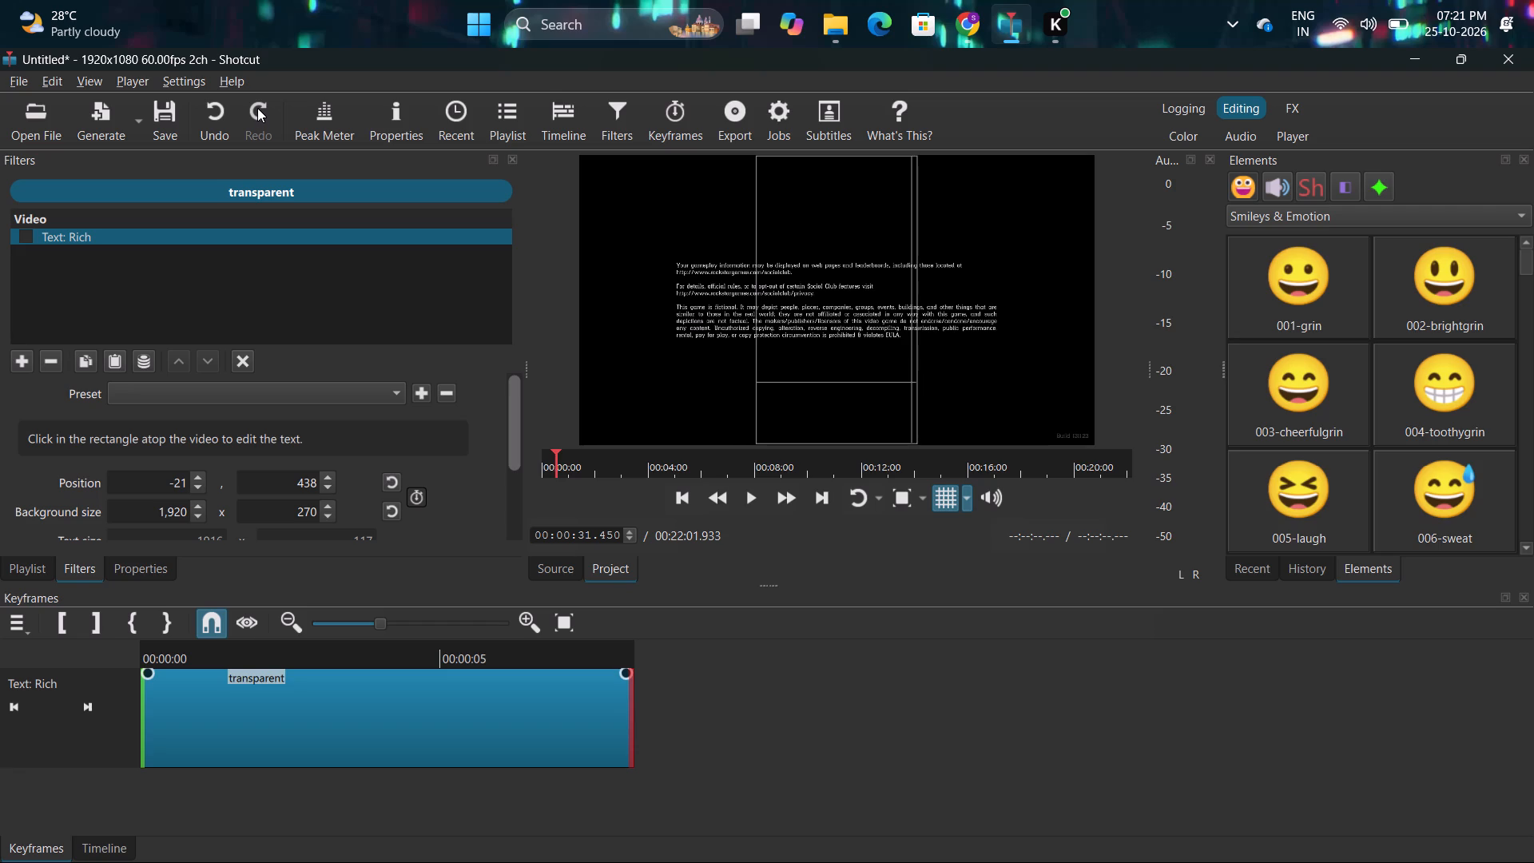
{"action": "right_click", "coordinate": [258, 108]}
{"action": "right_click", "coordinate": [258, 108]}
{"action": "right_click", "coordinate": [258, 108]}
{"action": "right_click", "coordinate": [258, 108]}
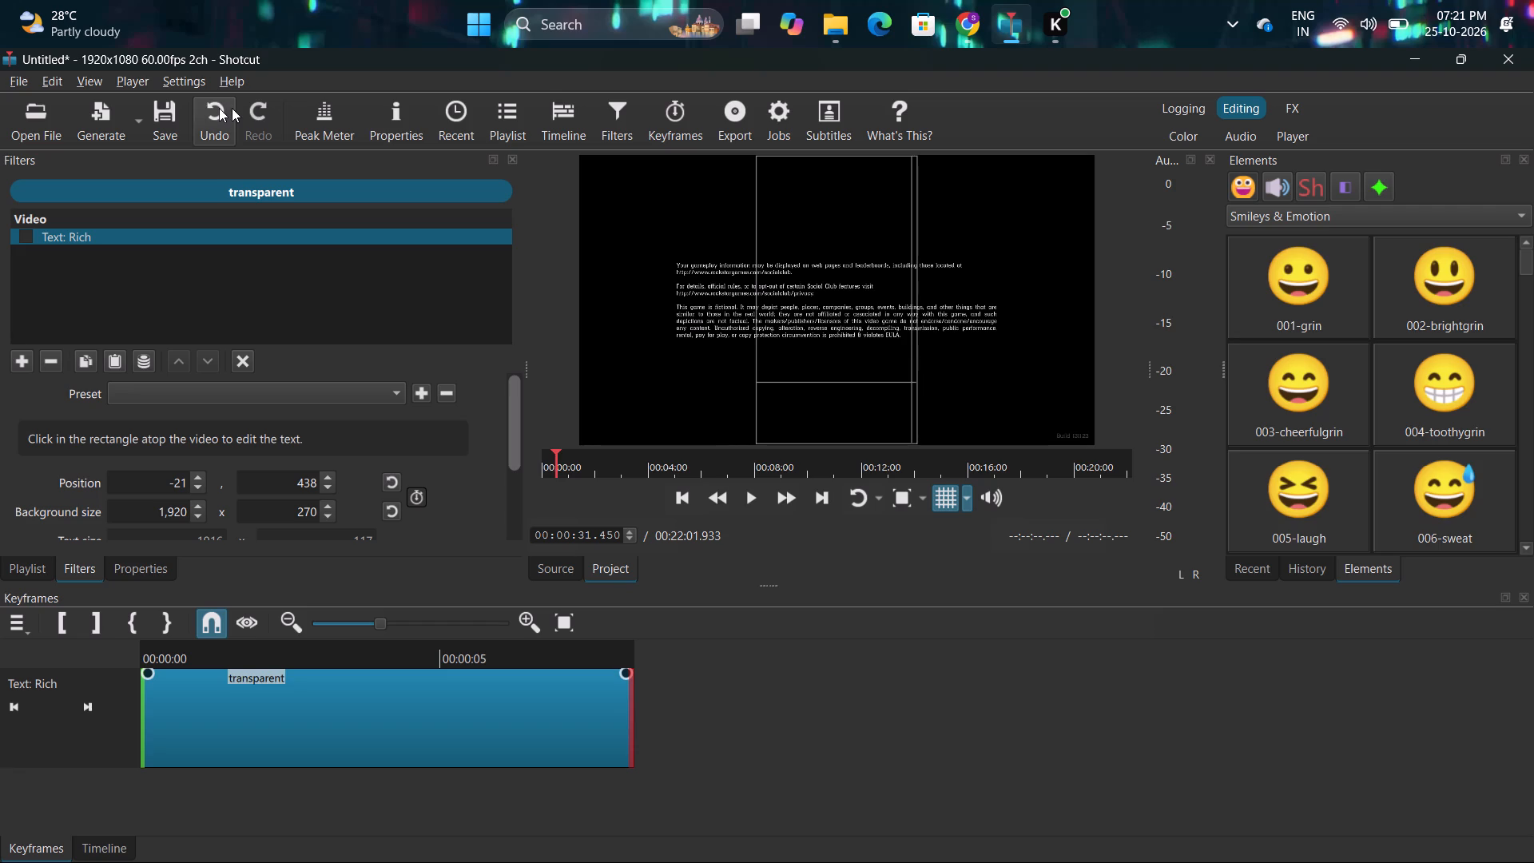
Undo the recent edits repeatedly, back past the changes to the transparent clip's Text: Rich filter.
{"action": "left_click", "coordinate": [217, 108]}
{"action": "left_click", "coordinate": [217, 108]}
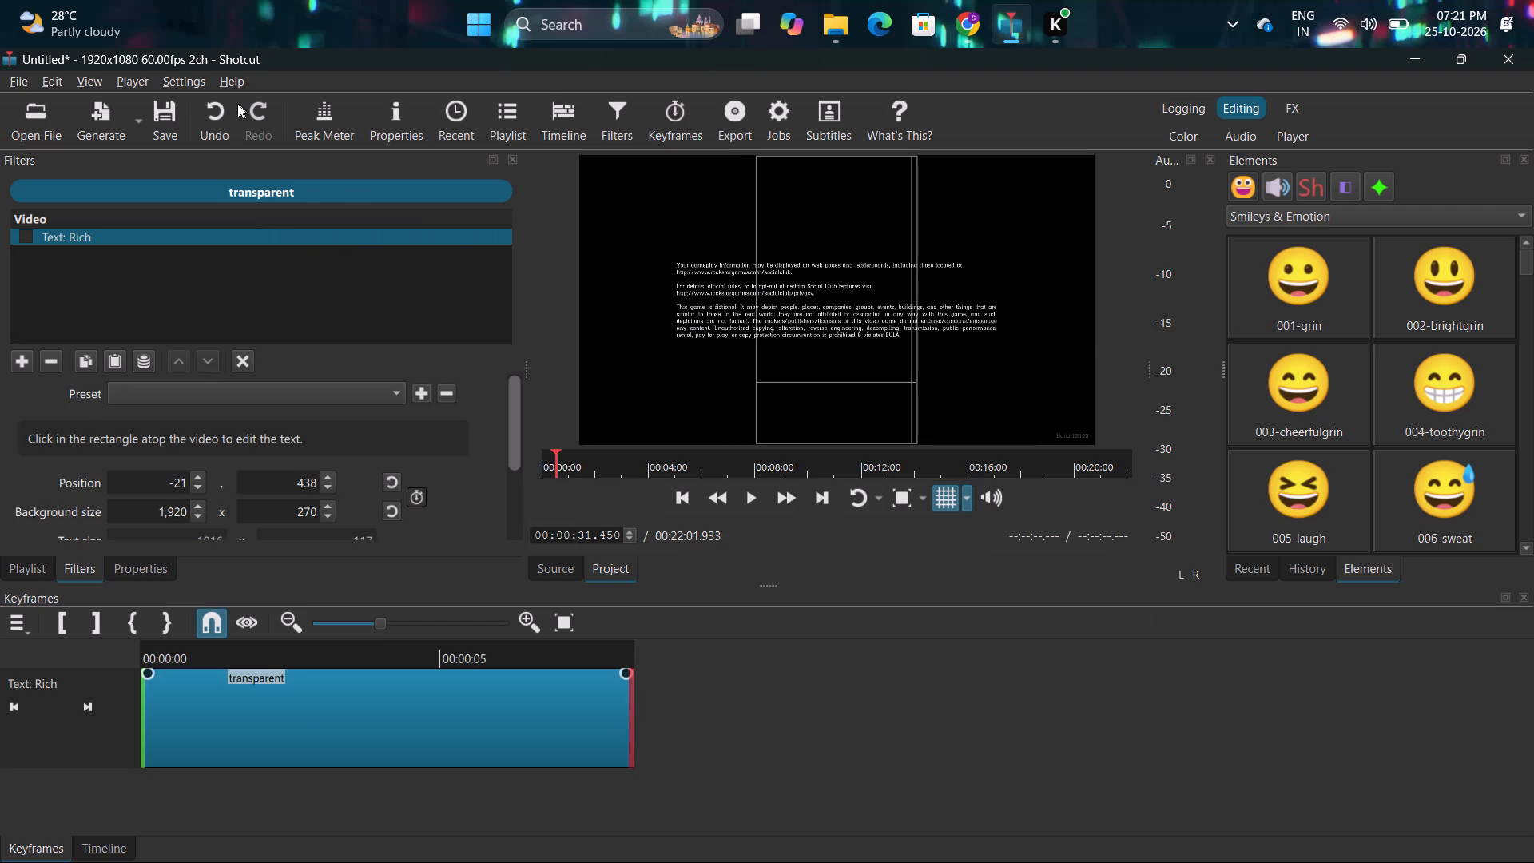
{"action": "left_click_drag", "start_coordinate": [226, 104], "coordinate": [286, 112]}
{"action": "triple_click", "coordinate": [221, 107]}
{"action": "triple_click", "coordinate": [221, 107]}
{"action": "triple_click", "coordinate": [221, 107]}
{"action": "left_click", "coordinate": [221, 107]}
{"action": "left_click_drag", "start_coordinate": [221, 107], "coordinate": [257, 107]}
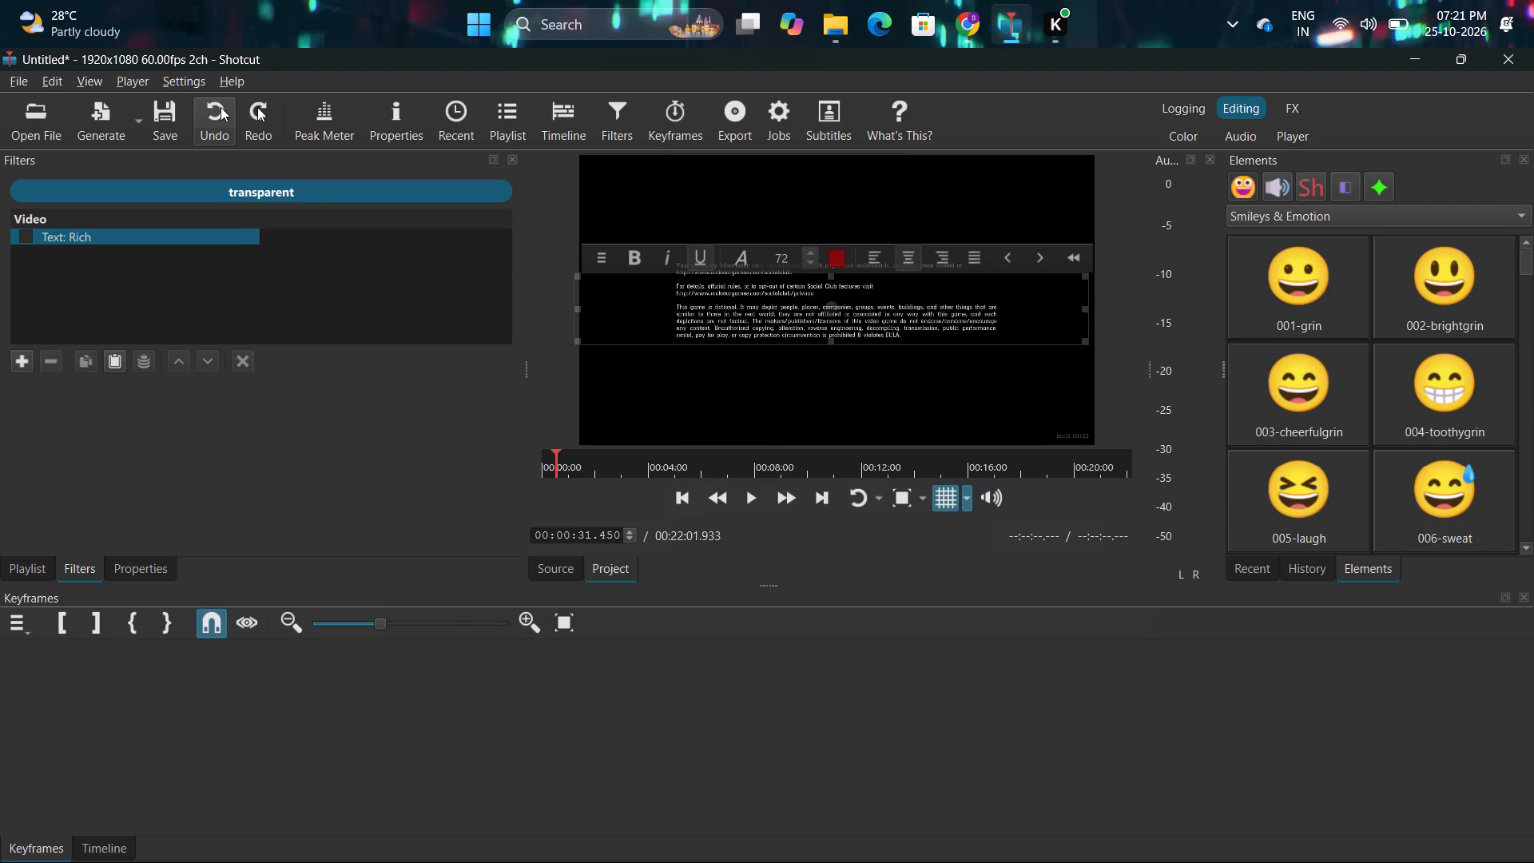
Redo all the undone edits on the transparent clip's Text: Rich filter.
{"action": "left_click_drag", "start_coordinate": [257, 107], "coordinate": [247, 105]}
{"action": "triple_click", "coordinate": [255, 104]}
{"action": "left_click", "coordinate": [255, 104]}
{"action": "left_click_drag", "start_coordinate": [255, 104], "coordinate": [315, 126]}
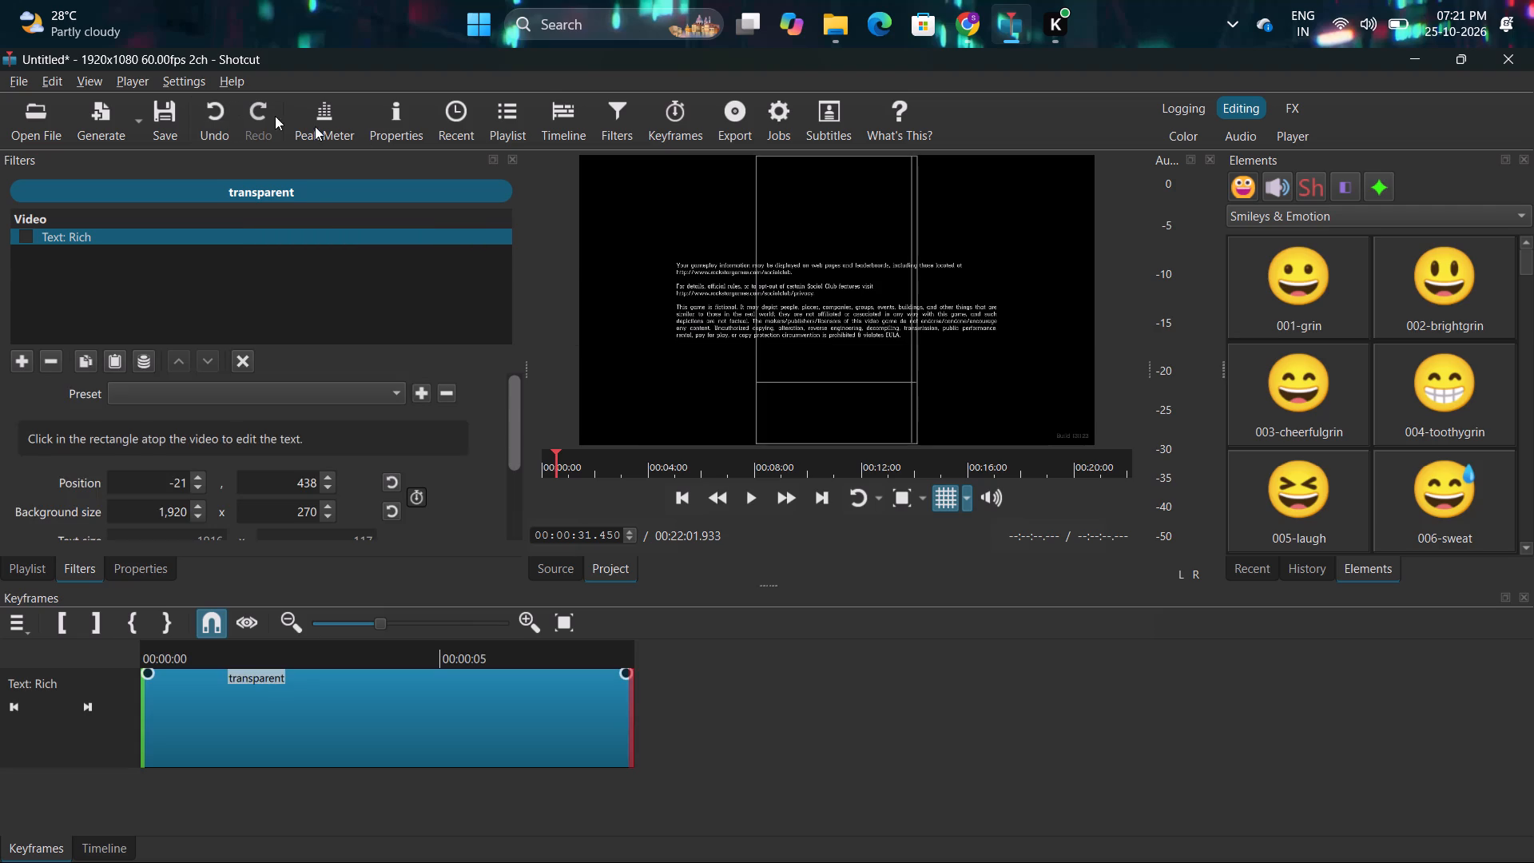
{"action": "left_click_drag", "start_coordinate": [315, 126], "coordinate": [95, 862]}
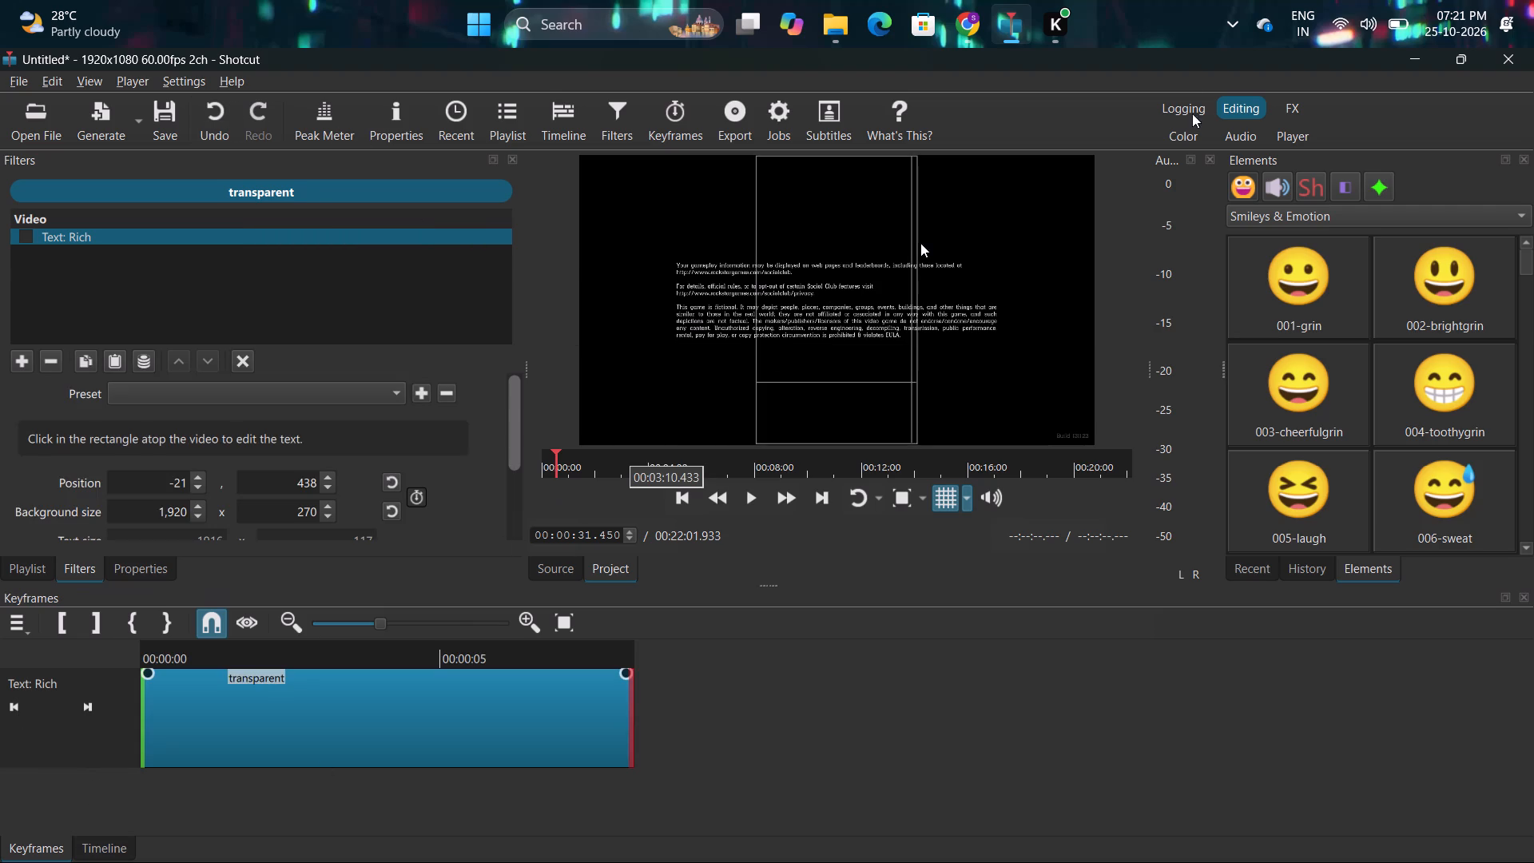
Close Shotcut without saving the changes to the untitled project.
{"action": "left_click", "coordinate": [1505, 54]}
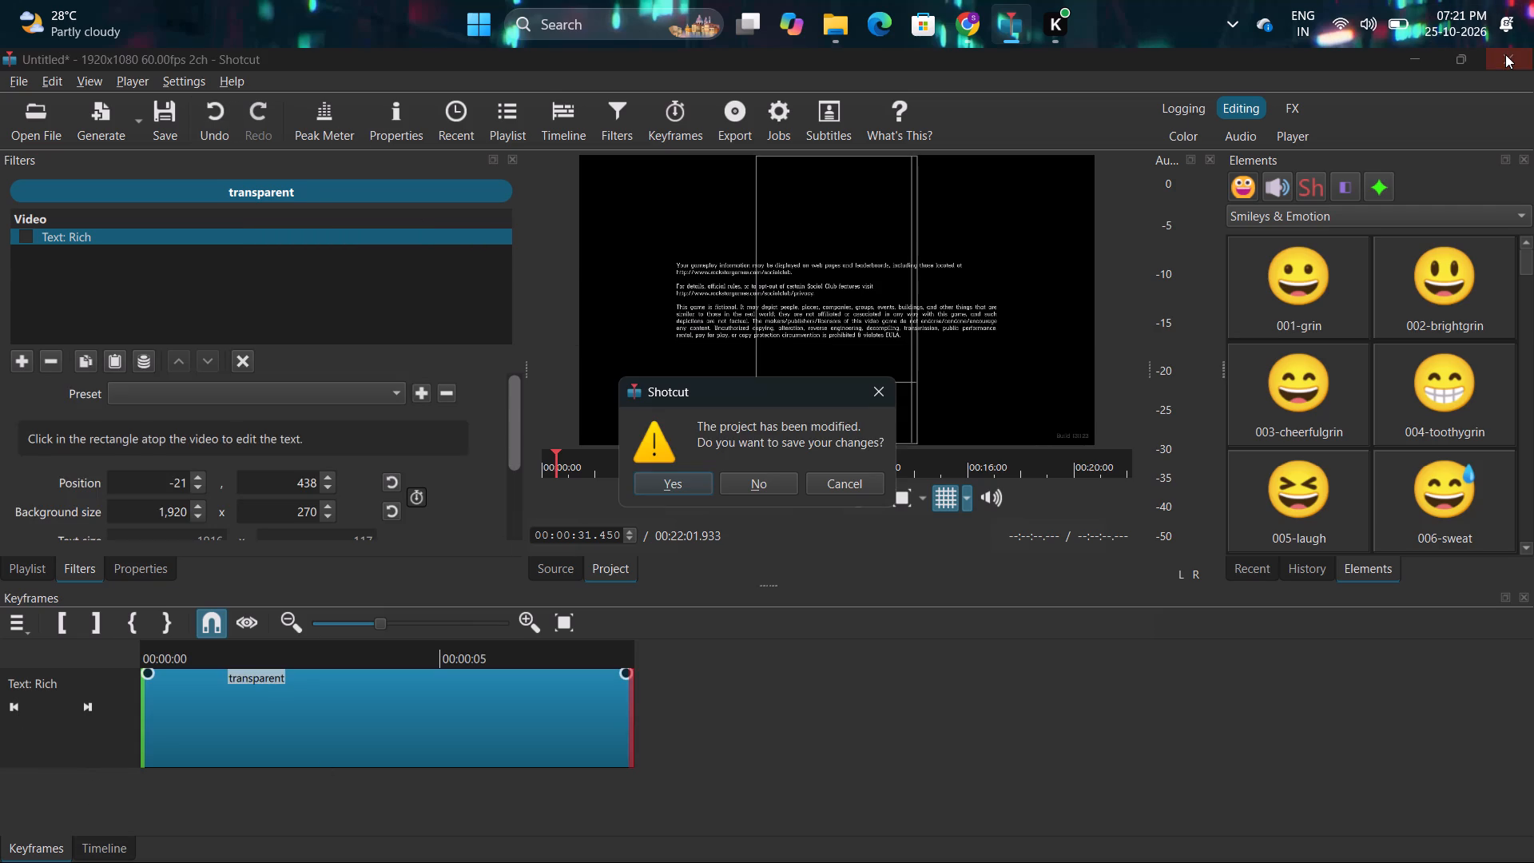
{"action": "left_click", "coordinate": [765, 483]}
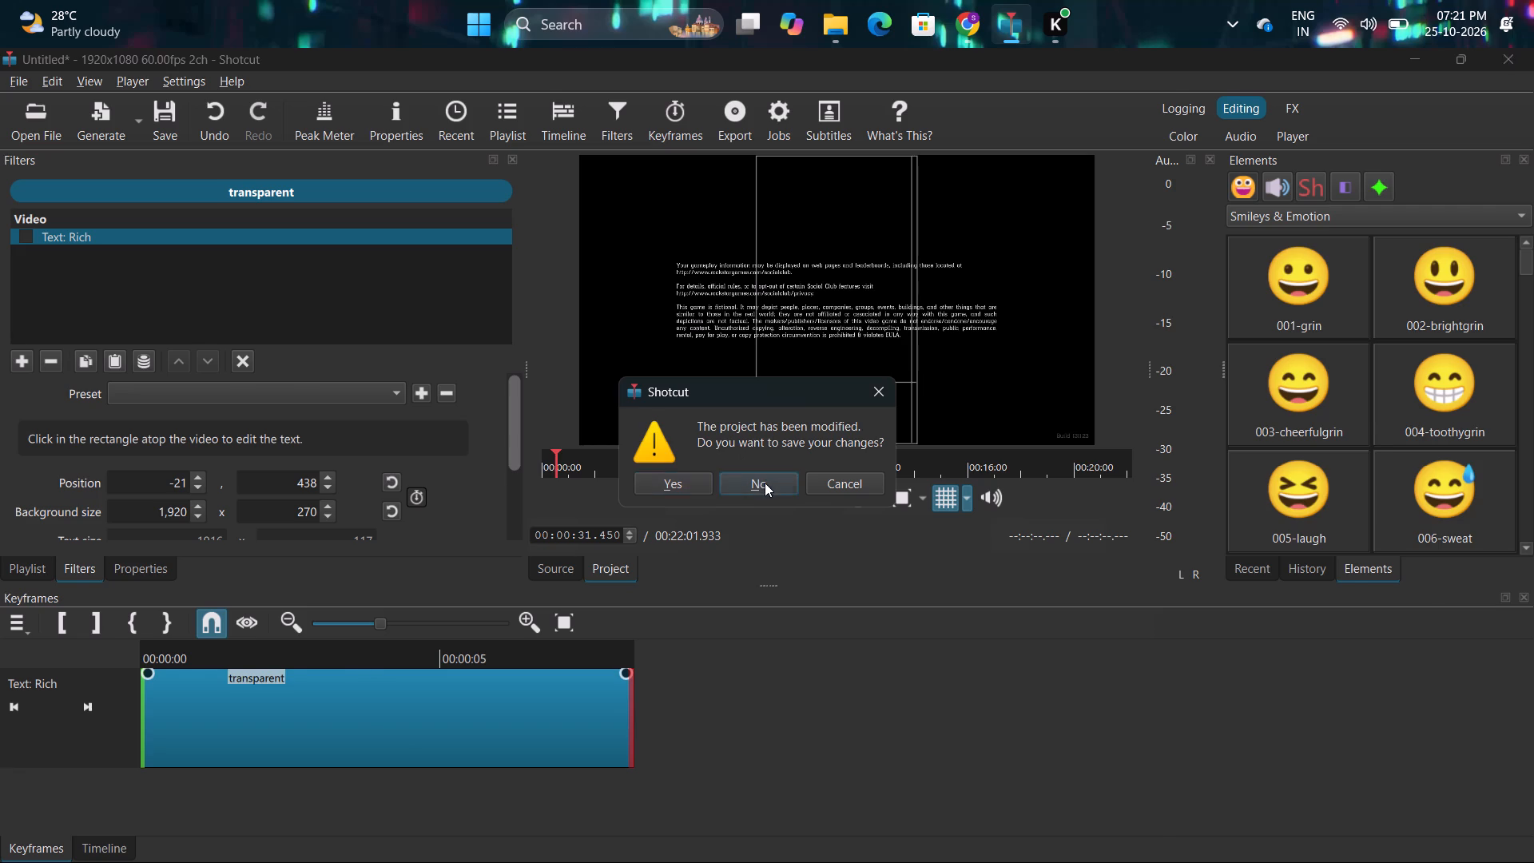